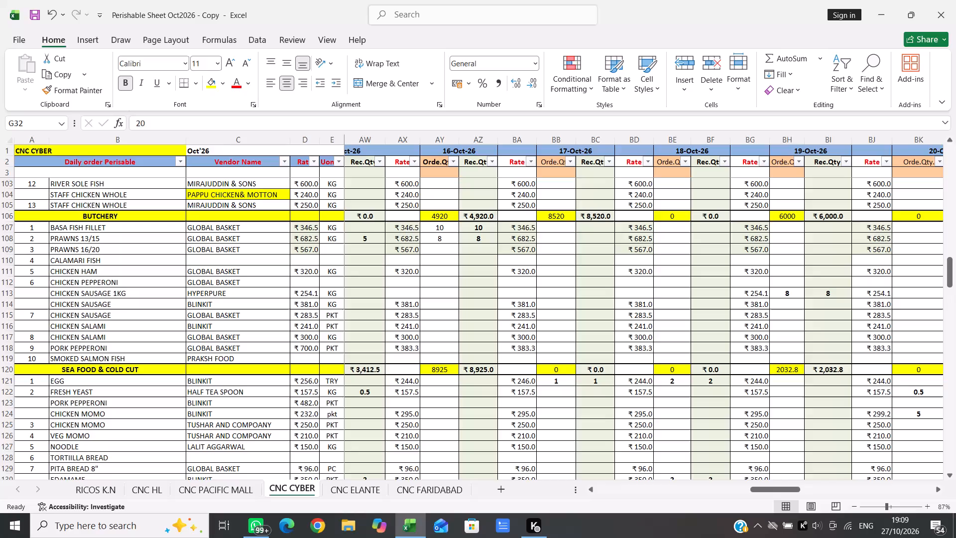
# Filter the Vendor Name column on the CNC CYBER sheet to show only GLOBAL BASKET rows.
pyautogui.click(285, 159)
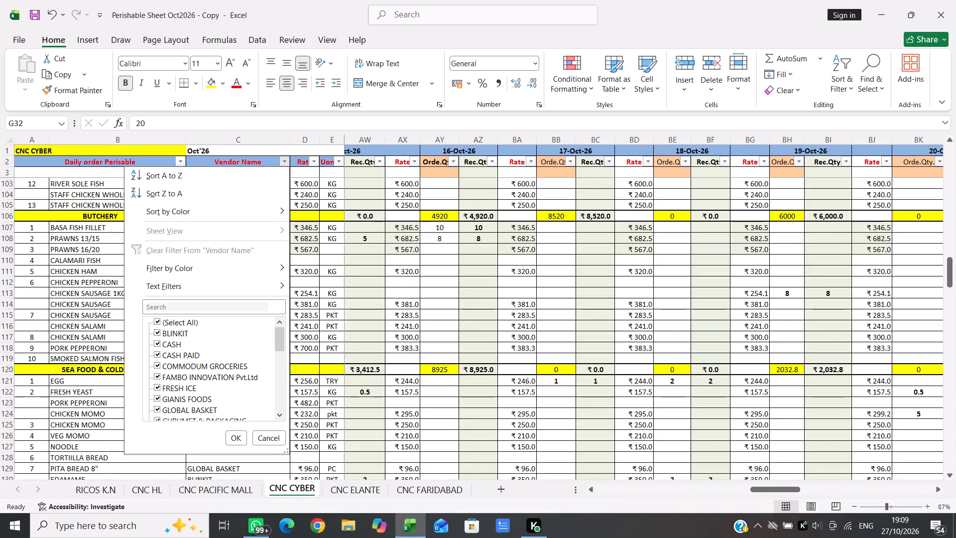
pyautogui.click(192, 304)
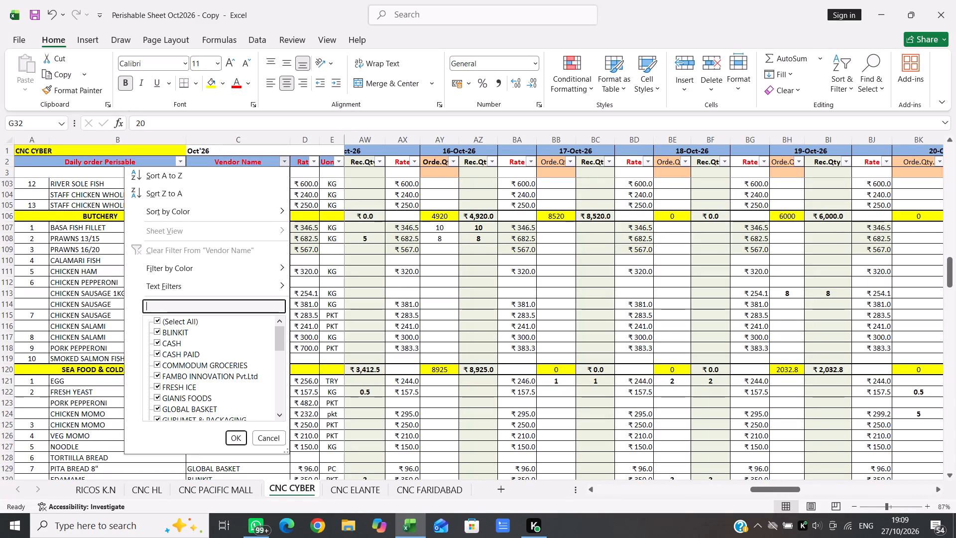
pyautogui.press('g')
pyautogui.write('LO')
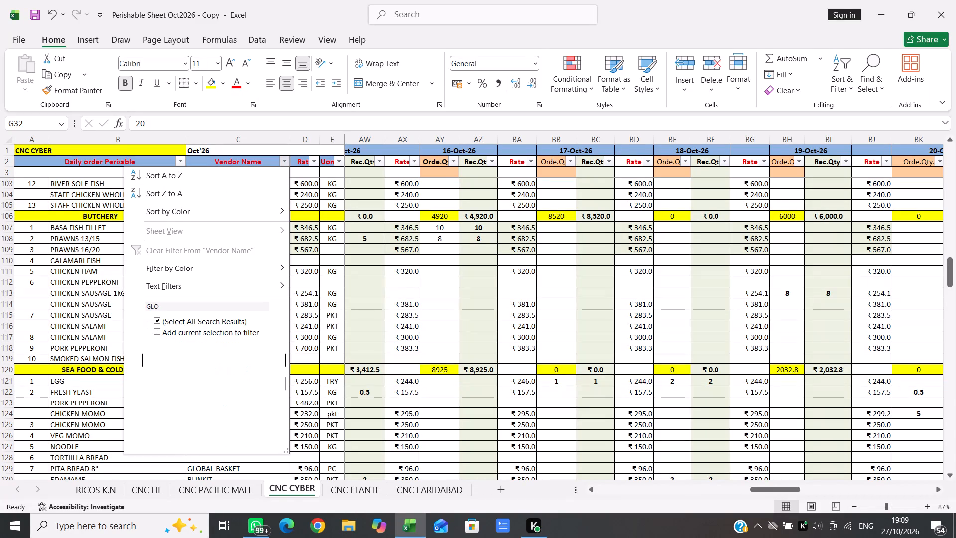
pyautogui.write('BAL BA')
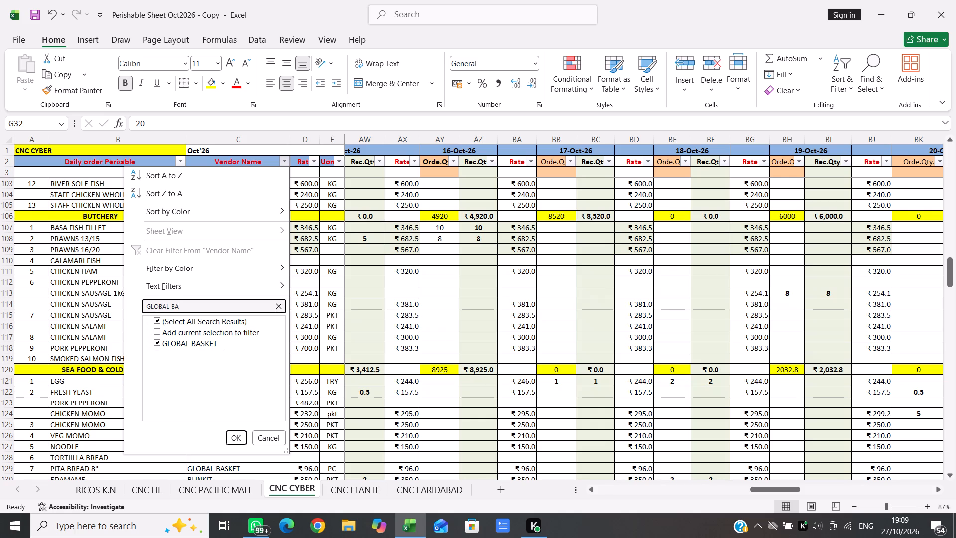
pyautogui.press('Return')
pyautogui.scroll(4, 438, 329)
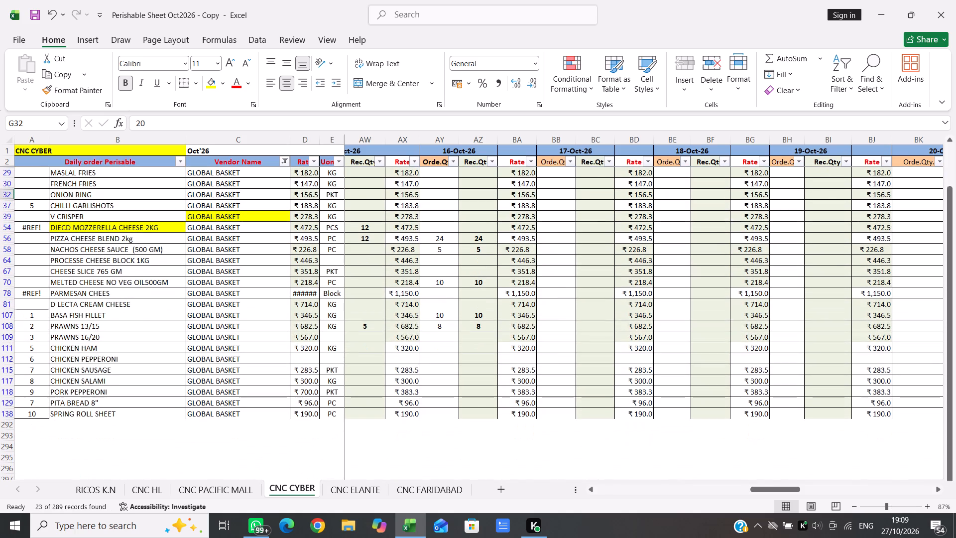
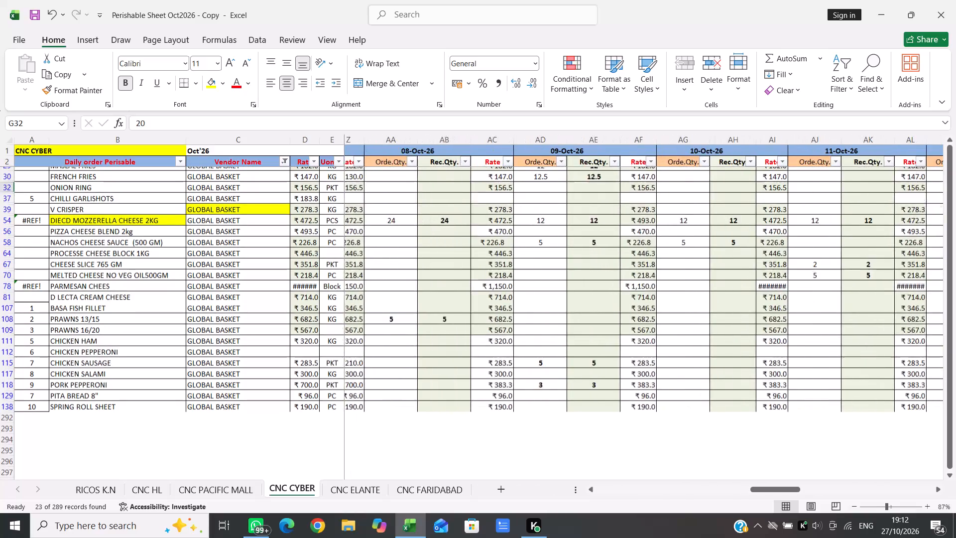
# Examine the GLOBAL BASKET ordered and received quantities for the first days of October, starting with 01-Oct-26.
pyautogui.hscroll(3, 438, 329)
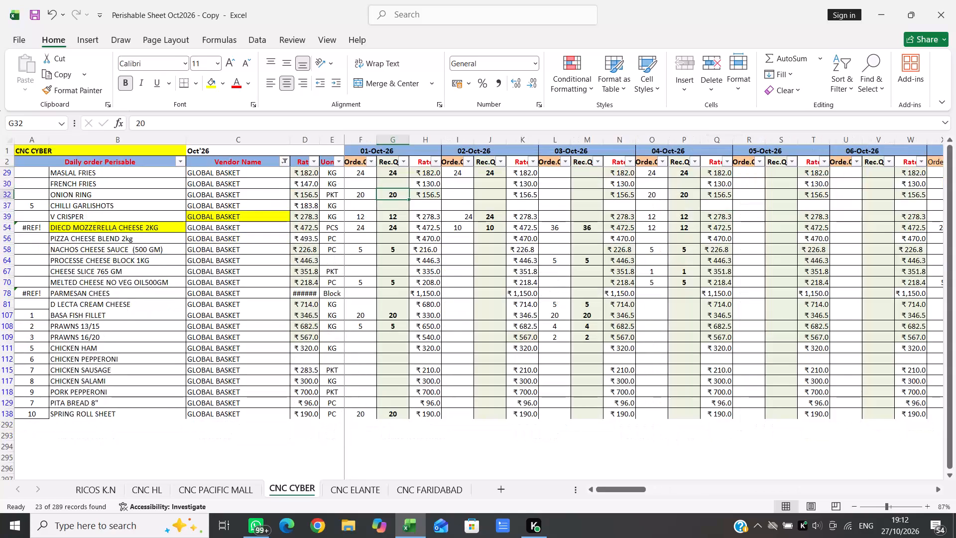
pyautogui.hscroll(1, 438, 329)
pyautogui.scroll(1, 438, 329)
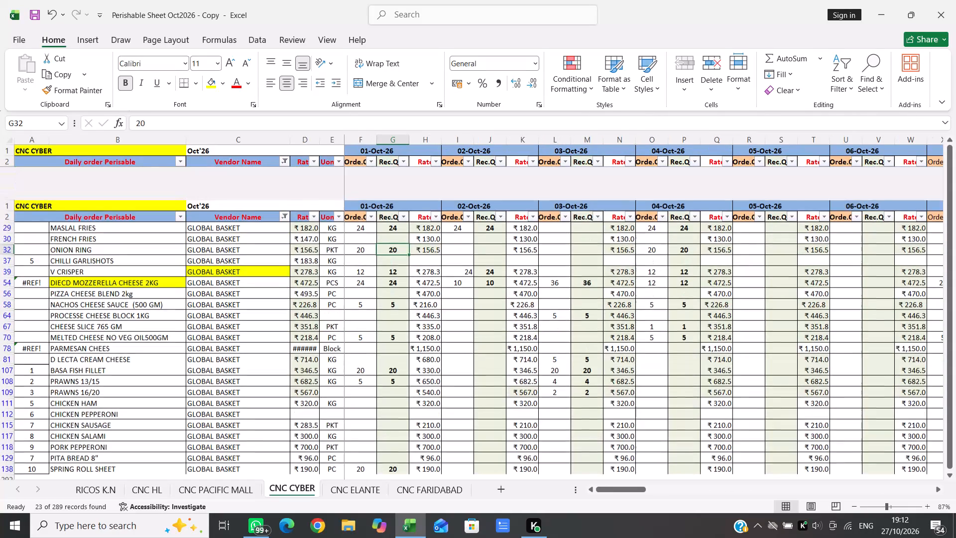
pyautogui.scroll(1, 438, 329)
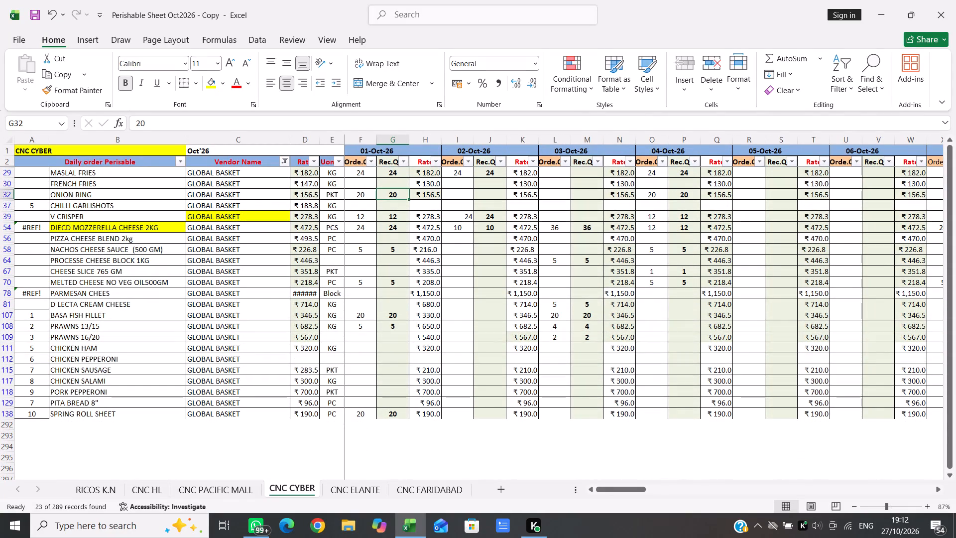
pyautogui.click(364, 176)
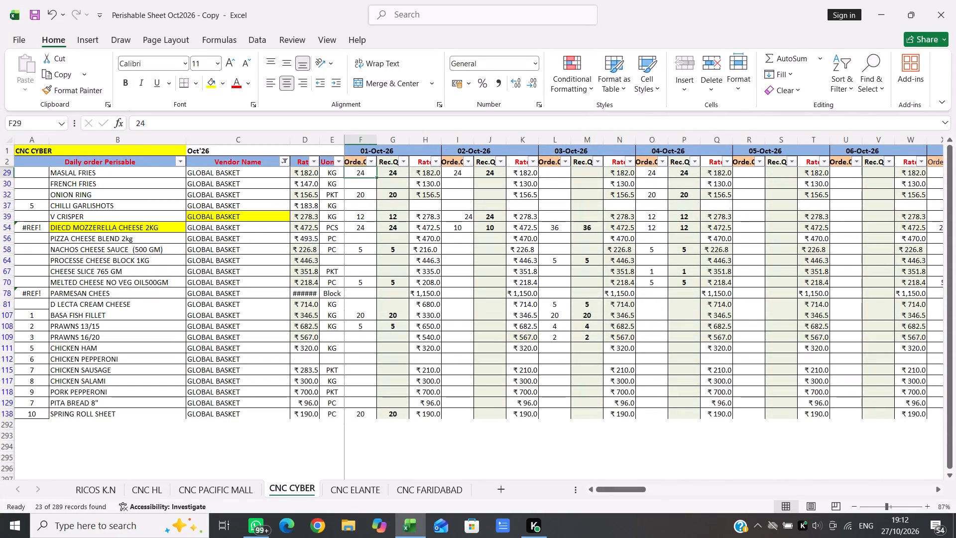
pyautogui.scroll(1, 364, 176)
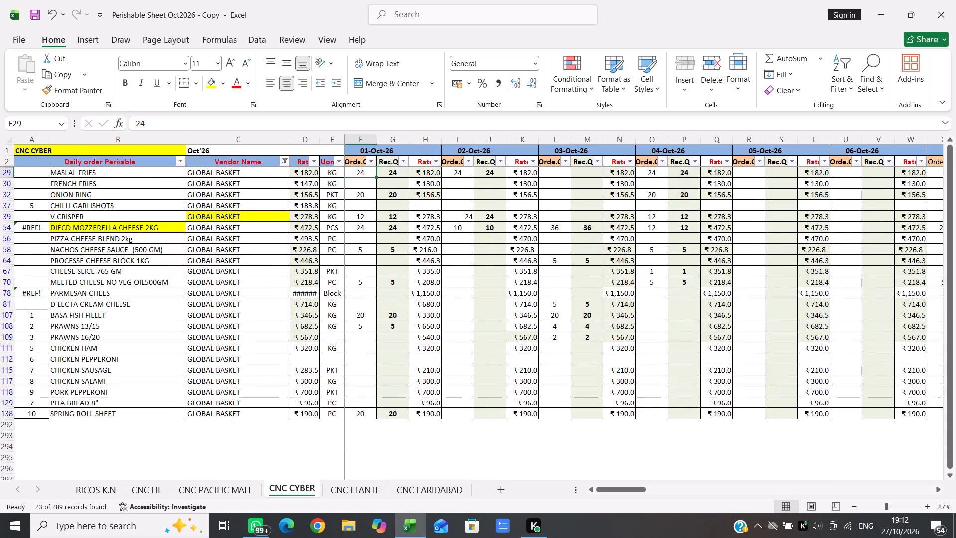
pyautogui.scroll(1, 370, 302)
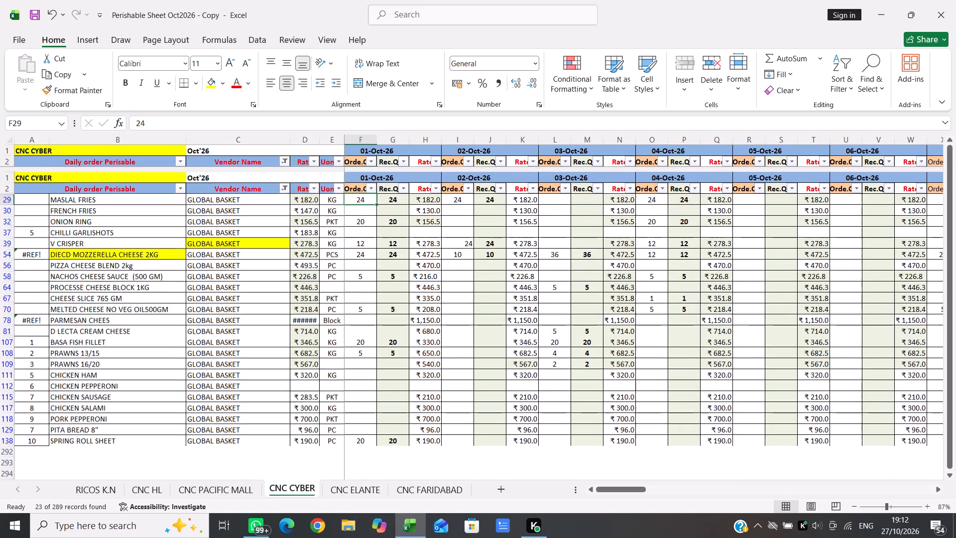
pyautogui.scroll(1, 370, 302)
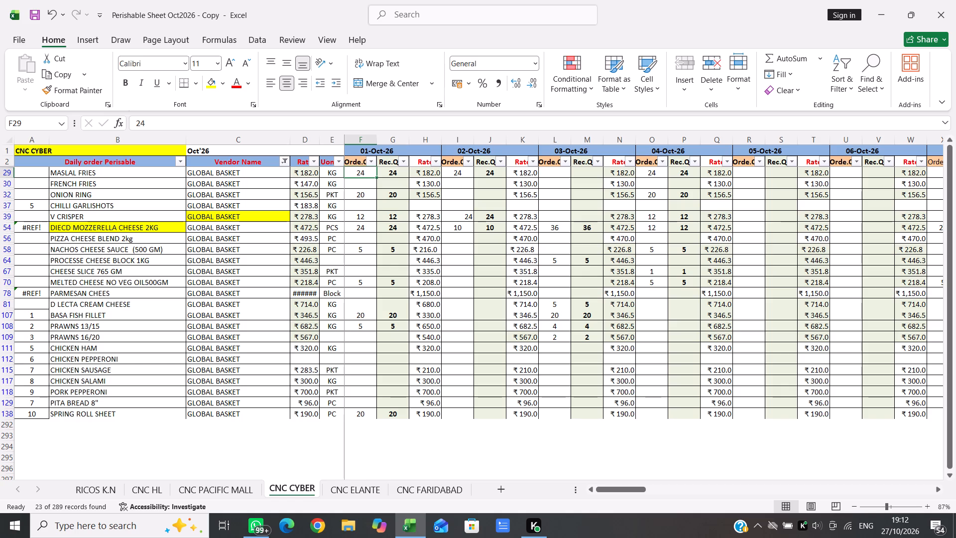
pyautogui.scroll(1, 380, 300)
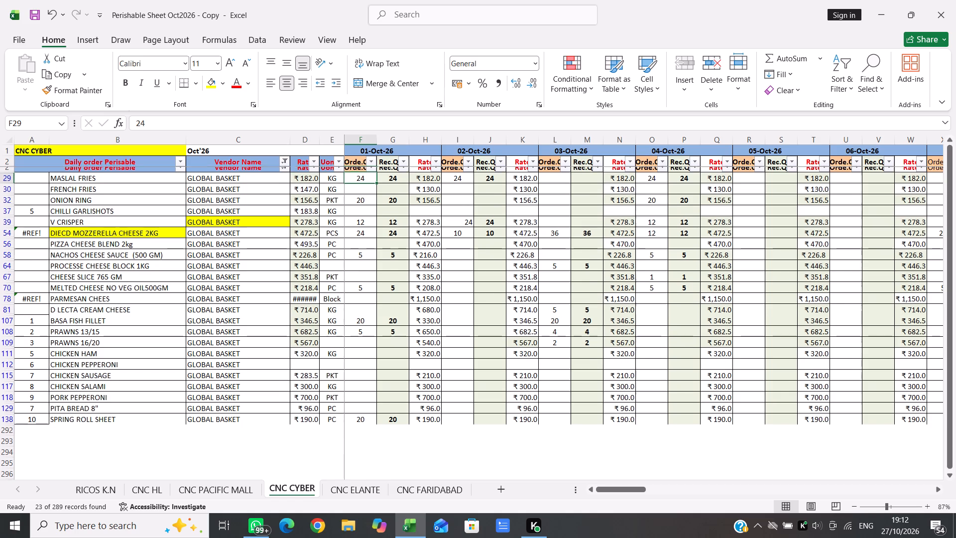
pyautogui.scroll(1, 380, 300)
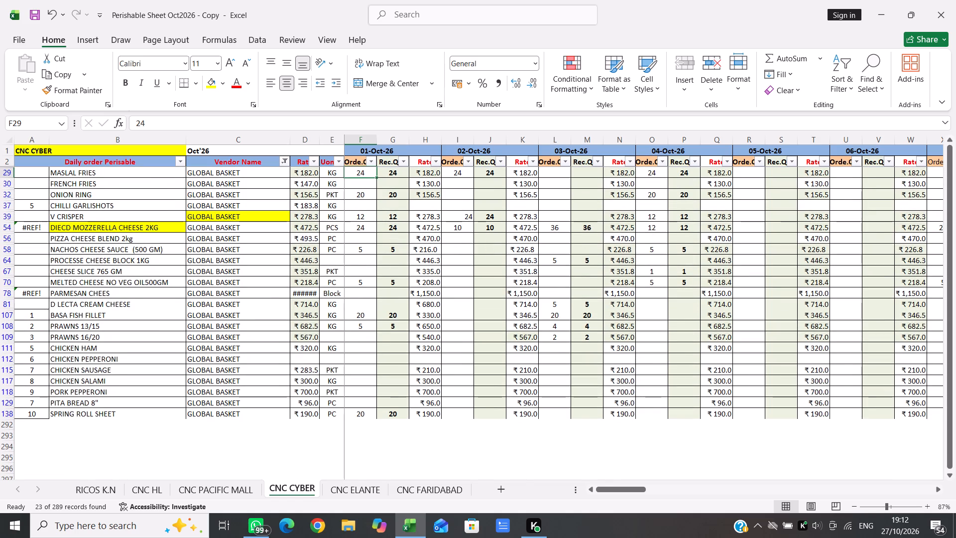
pyautogui.click(397, 175)
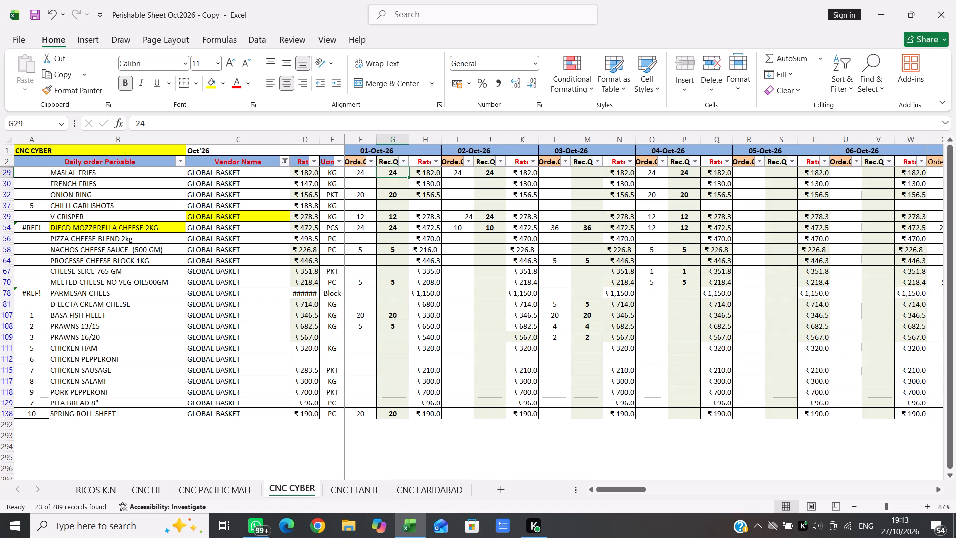
pyautogui.scroll(1, 370, 177)
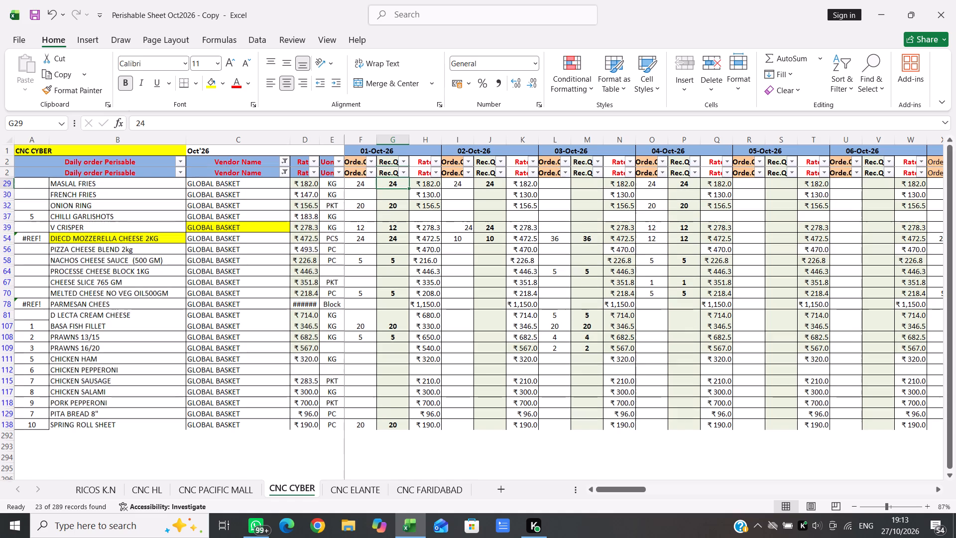
pyautogui.scroll(1, 370, 177)
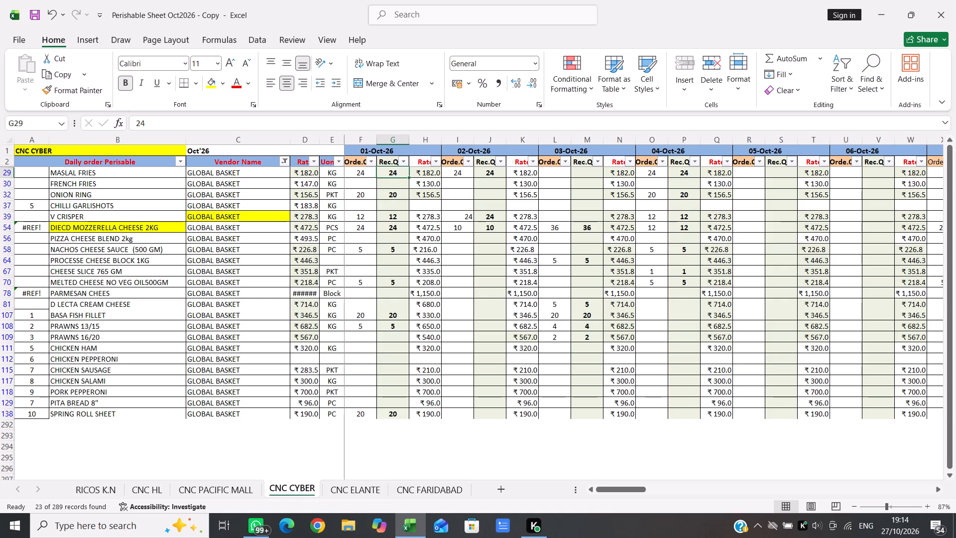
pyautogui.scroll(1, 461, 375)
pyautogui.hscroll(1, 461, 375)
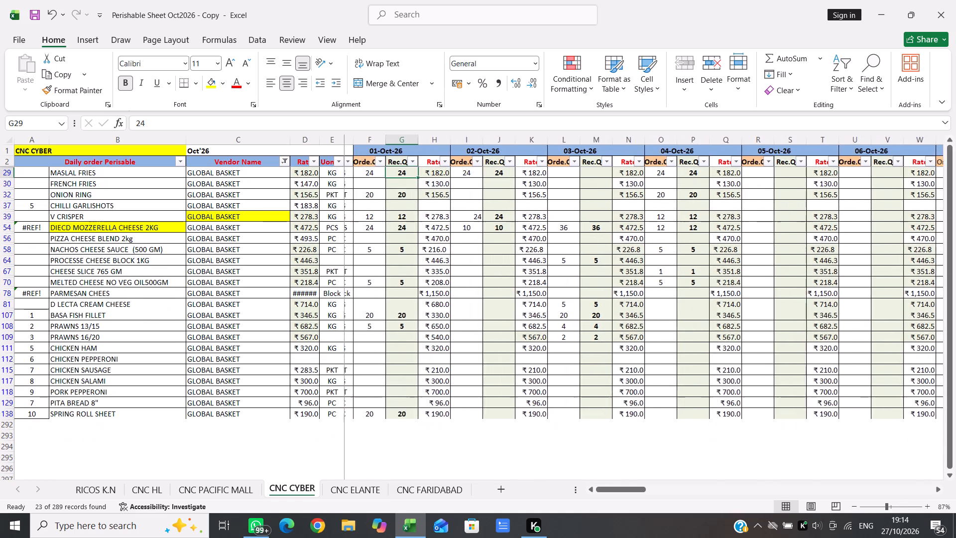
pyautogui.hscroll(1, 461, 375)
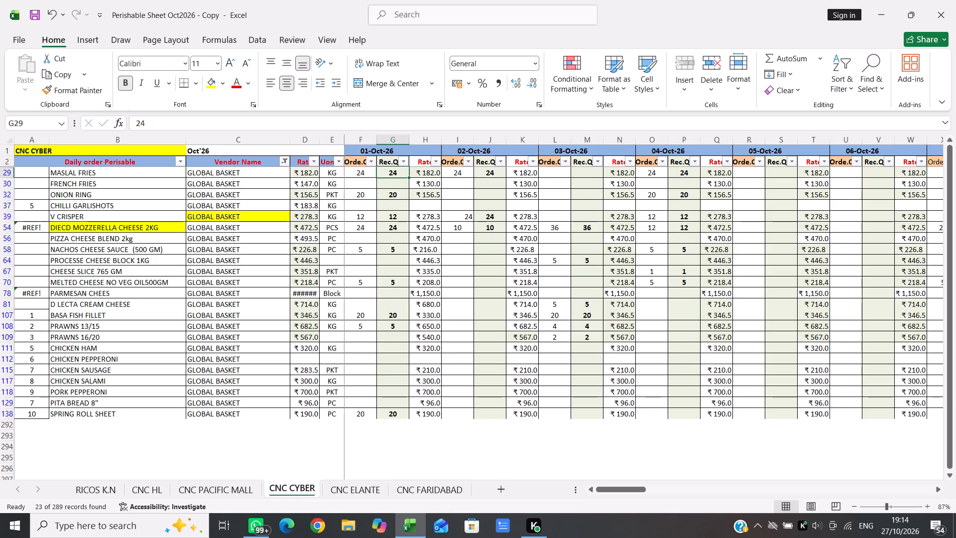
# Check the 01-Oct-26 received quantities by selecting them from MASLAL FRIES downward.
pyautogui.click(388, 173)
pyautogui.hotkey('shift', 'Down')
pyautogui.hotkey('shift', 'Down')
pyautogui.hotkey('shift', 'Down')
pyautogui.hotkey('shift', 'Down')
pyautogui.hotkey('shift', 'Down')
pyautogui.hotkey('shift', 'Down')
pyautogui.hotkey('shift', 'Down')
pyautogui.hotkey('shift', 'Down')
pyautogui.hotkey('shift', 'Down')
pyautogui.hotkey('shift', 'Down')
pyautogui.hotkey('shift', 'Down')
pyautogui.hotkey('shift', 'Down')
pyautogui.hotkey('shift', 'Down')
pyautogui.hotkey('shift', 'Down')
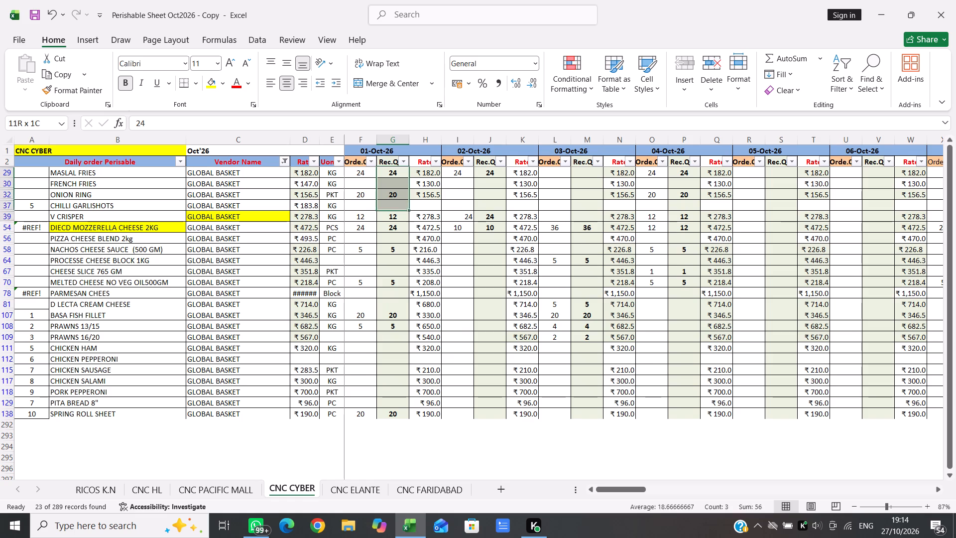
pyautogui.click(693, 335)
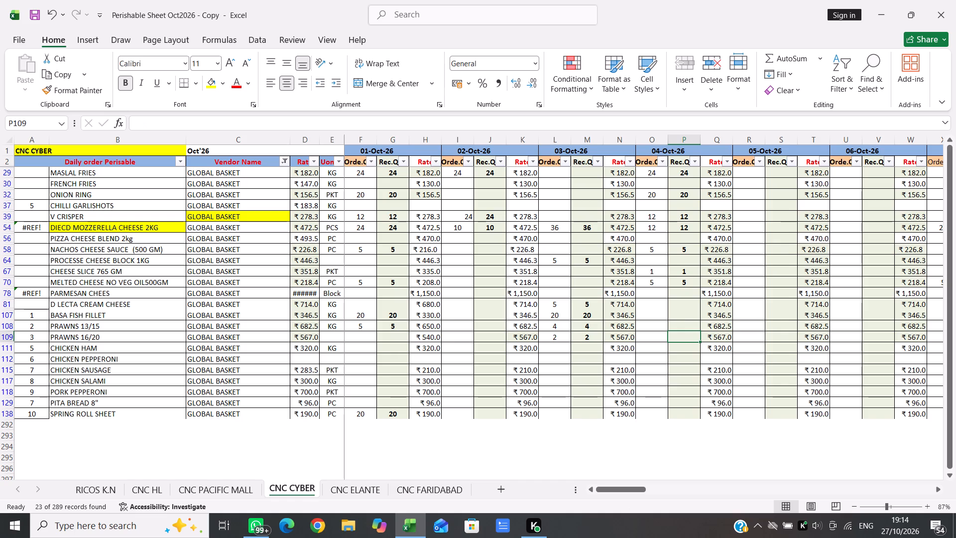
# Examine the MTD total ordered and total received columns for the GLOBAL BASKET items.
pyautogui.hscroll(-16, 693, 335)
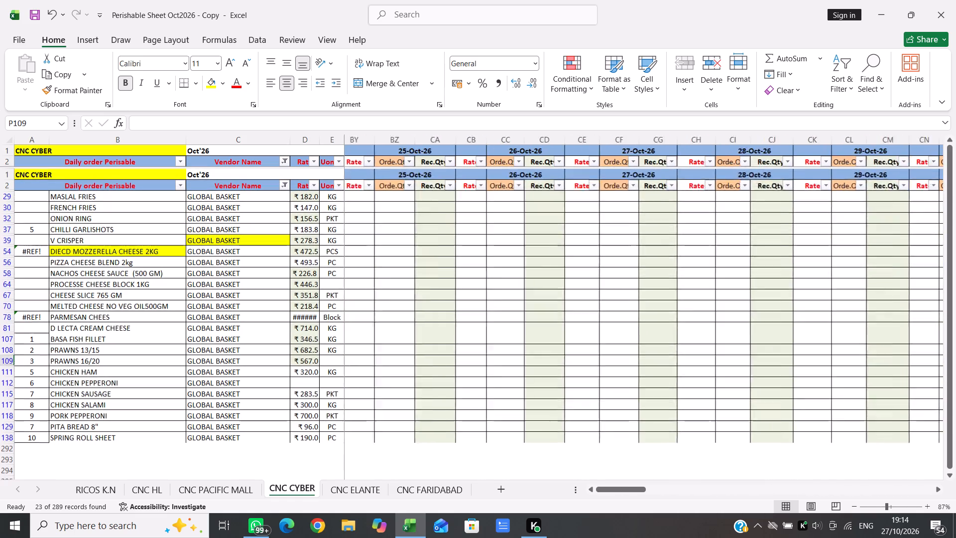
pyautogui.hscroll(-6, 693, 335)
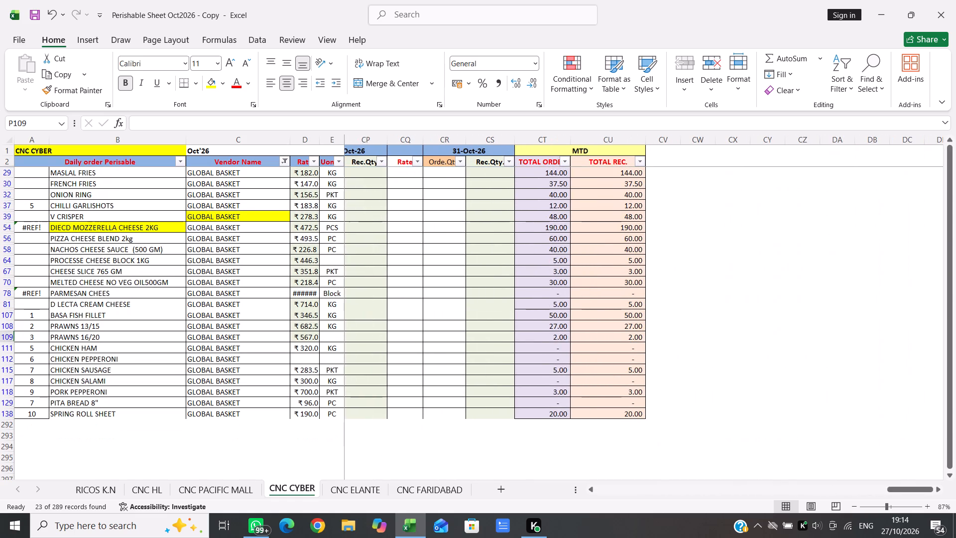
pyautogui.click(663, 177)
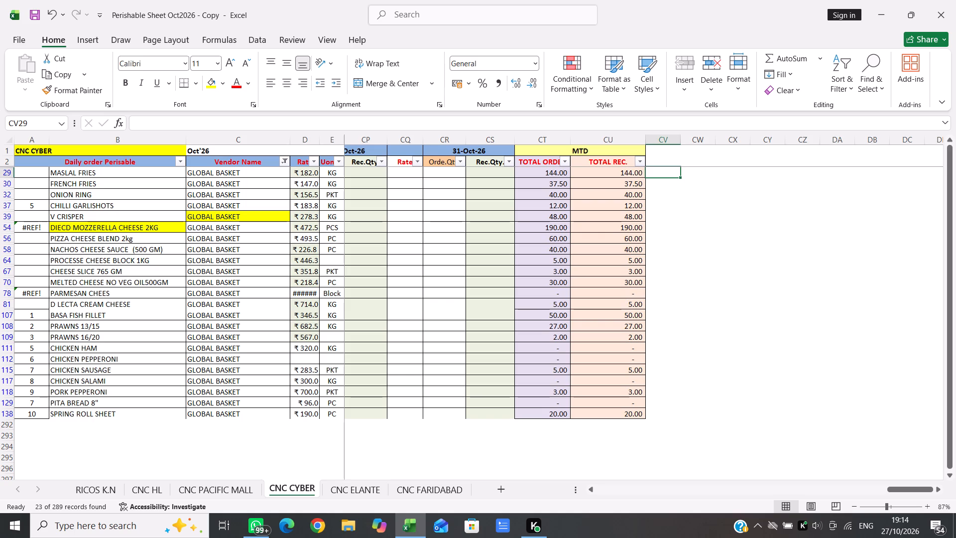
pyautogui.hotkey('ctrl', 'Down')
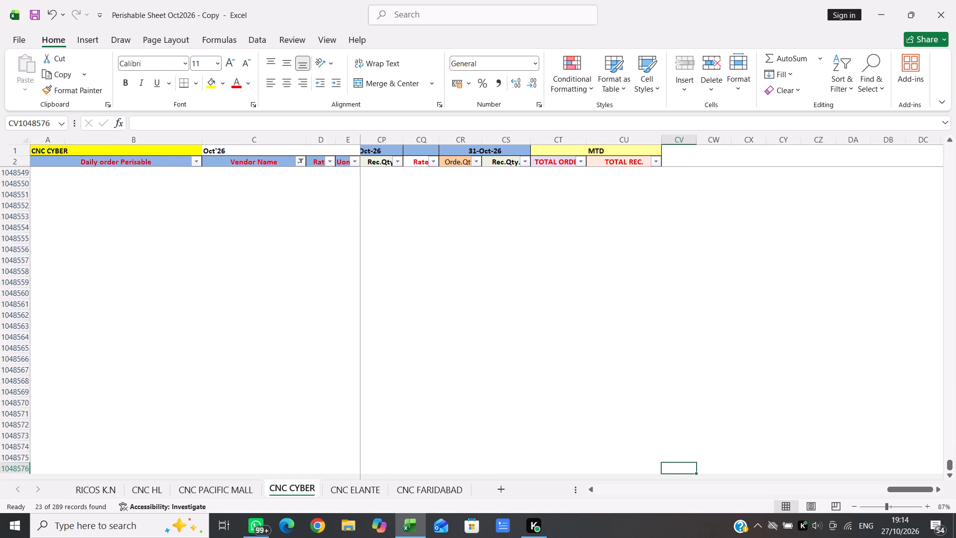
pyautogui.hotkey('ctrl', 'Up')
pyautogui.hotkey('ctrl', 'Up')
pyautogui.hotkey('ctrl', 'Up')
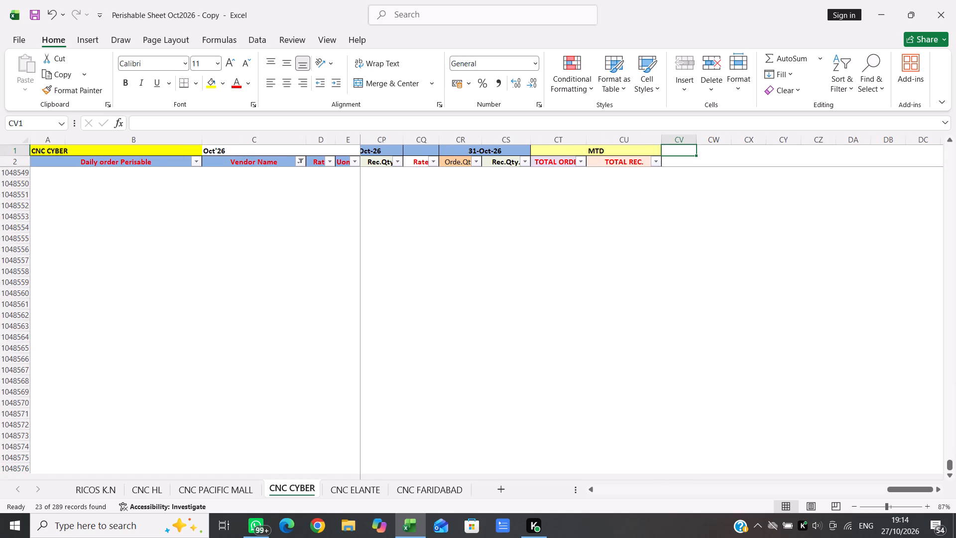
pyautogui.press('Right')
pyautogui.press('Down')
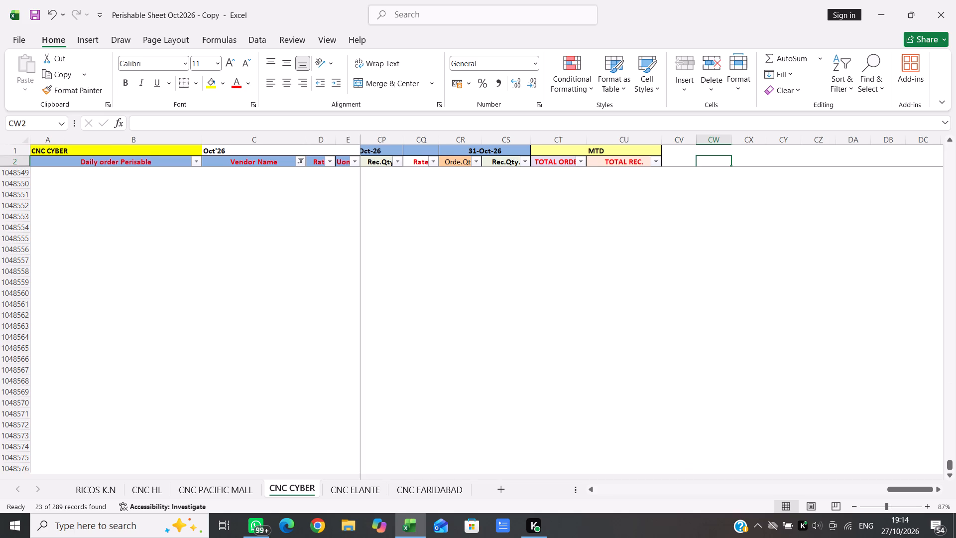
# Review the daily order, received and rate columns from 31-Oct-26 back to 16-Oct-26.
pyautogui.press('Left')
pyautogui.press('Left')
pyautogui.press('Left')
pyautogui.press('Left')
pyautogui.press('Left')
pyautogui.press('Left')
pyautogui.press('Left')
pyautogui.press('Left')
pyautogui.press('Left')
pyautogui.press('Left')
pyautogui.press('Left')
pyautogui.press('Left')
pyautogui.press('Left')
pyautogui.press('Left')
pyautogui.press('Left')
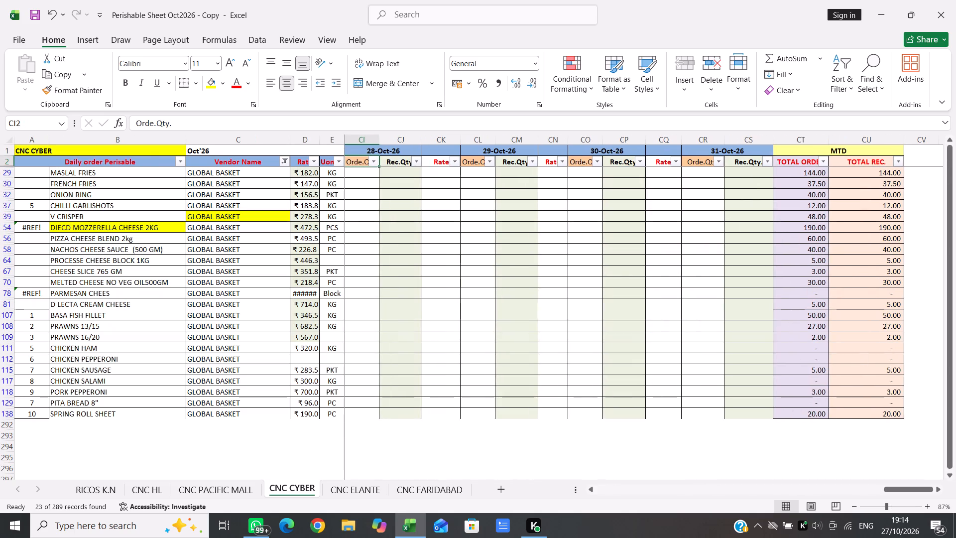
pyautogui.press('Down')
pyautogui.press('Left')
pyautogui.press('Left')
pyautogui.press('Left')
pyautogui.press('Left')
pyautogui.press('Left')
pyautogui.press('Left')
pyautogui.press('Left')
pyautogui.press('Left')
pyautogui.press('Left')
pyautogui.press('Left')
pyautogui.press('Left')
pyautogui.press('Left')
pyautogui.press('Left')
pyautogui.press('Left')
pyautogui.press('Left')
pyautogui.press('Left')
pyautogui.press('Left')
pyautogui.press('Left')
pyautogui.press('Left')
pyautogui.press('Left')
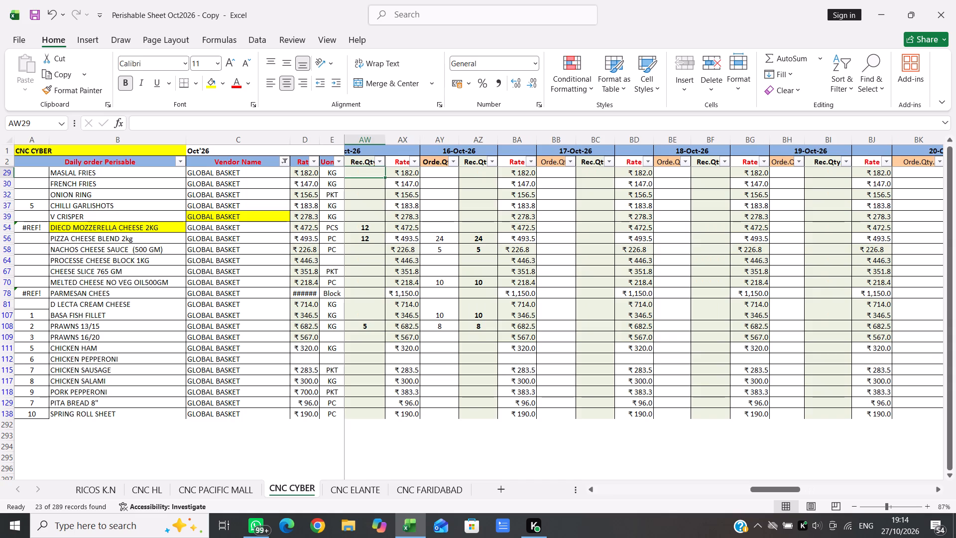
# Review the daily columns from 16-Oct-26 forward through 31-Oct-26 to the MTD totals.
pyautogui.press('Right')
pyautogui.press('Right')
pyautogui.press('Right')
pyautogui.press('Right')
pyautogui.press('Right')
pyautogui.press('Right')
pyautogui.press('Right')
pyautogui.press('Right')
pyautogui.press('Right')
pyautogui.press('Right')
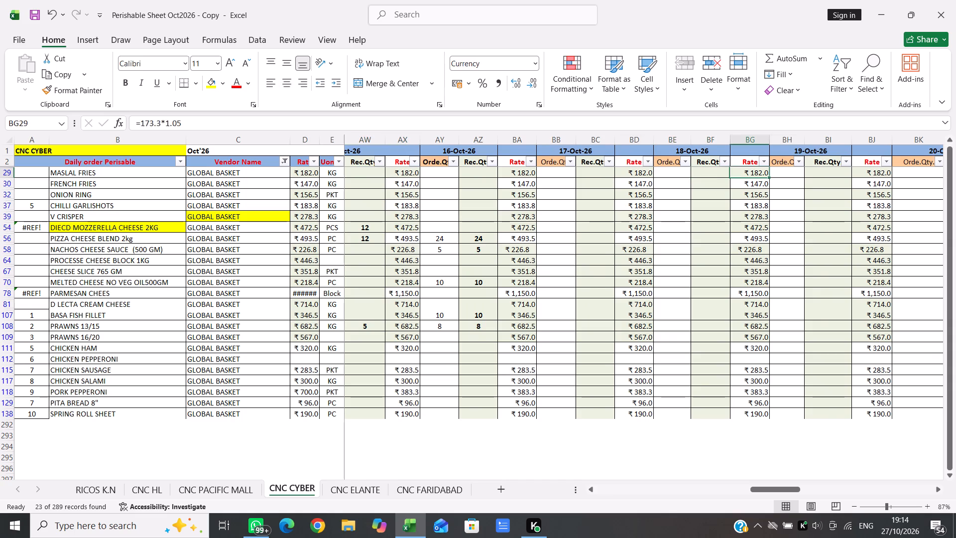
pyautogui.press('Right')
pyautogui.press('Right')
pyautogui.press('Right')
pyautogui.press('Right')
pyautogui.press('Right')
pyautogui.press('Right')
pyautogui.press('Right')
pyautogui.press('Right')
pyautogui.press('Right')
pyautogui.press('Right')
pyautogui.press('Right')
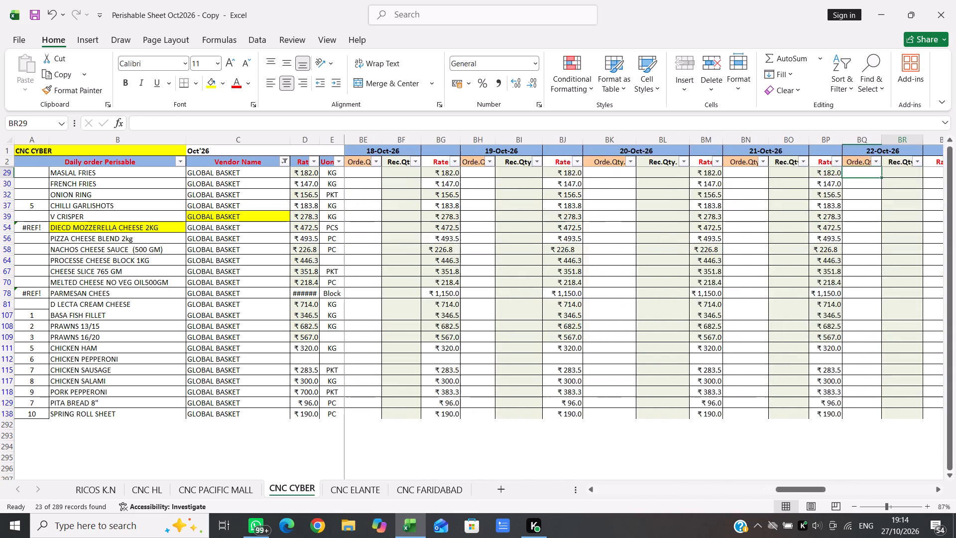
pyautogui.press('Right')
pyautogui.press('Right')
pyautogui.press('Right')
pyautogui.press('Right')
pyautogui.press('Right')
pyautogui.press('Right')
pyautogui.press('Right')
pyautogui.press('Right')
pyautogui.press('Right')
pyautogui.press('Right')
pyautogui.press('Right')
pyautogui.press('Right')
pyautogui.press('Right')
pyautogui.press('Right')
pyautogui.press('Right')
pyautogui.press('Right')
pyautogui.press('Right')
pyautogui.press('Right')
pyautogui.press('Right')
pyautogui.press('Right')
pyautogui.press('Right')
pyautogui.press('Right')
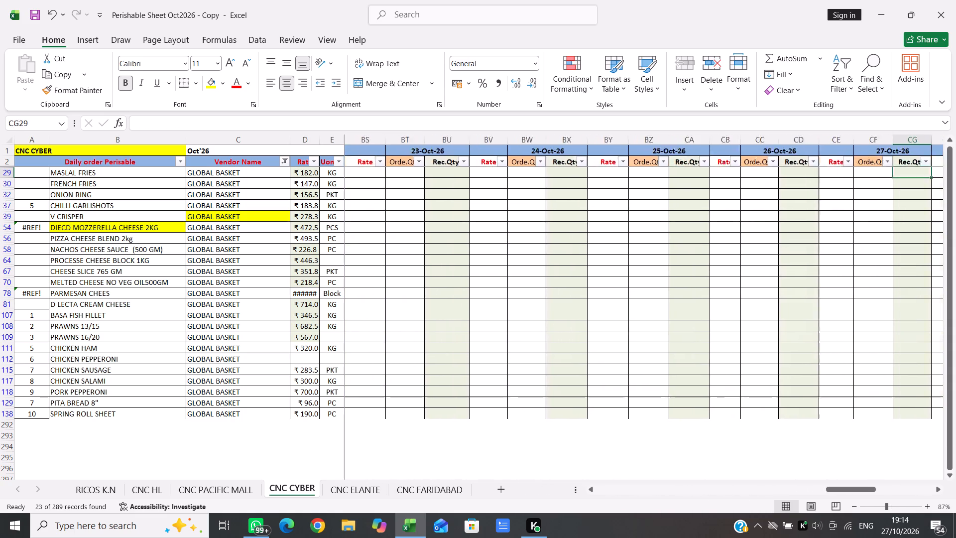
pyautogui.press('Down')
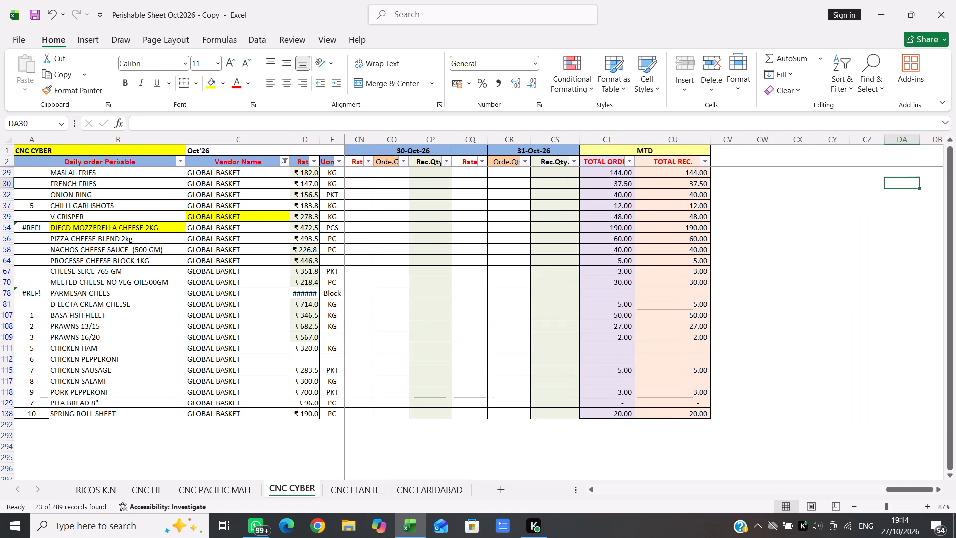
pyautogui.press('Down')
pyautogui.press('Up')
# Look back over the daily columns from the MTD totals to the rate column just before 22-Oct-26.
pyautogui.press('Left')
pyautogui.press('Left')
pyautogui.press('Left')
pyautogui.press('Left')
pyautogui.press('Left')
pyautogui.press('Left')
pyautogui.press('Left')
pyautogui.press('Left')
pyautogui.press('Left')
pyautogui.press('Left')
pyautogui.press('Left')
pyautogui.press('Left')
pyautogui.press('Left')
pyautogui.press('Left')
pyautogui.press('Left')
pyautogui.press('Left')
pyautogui.press('Left')
pyautogui.press('Left')
pyautogui.press('Left')
pyautogui.press('Left')
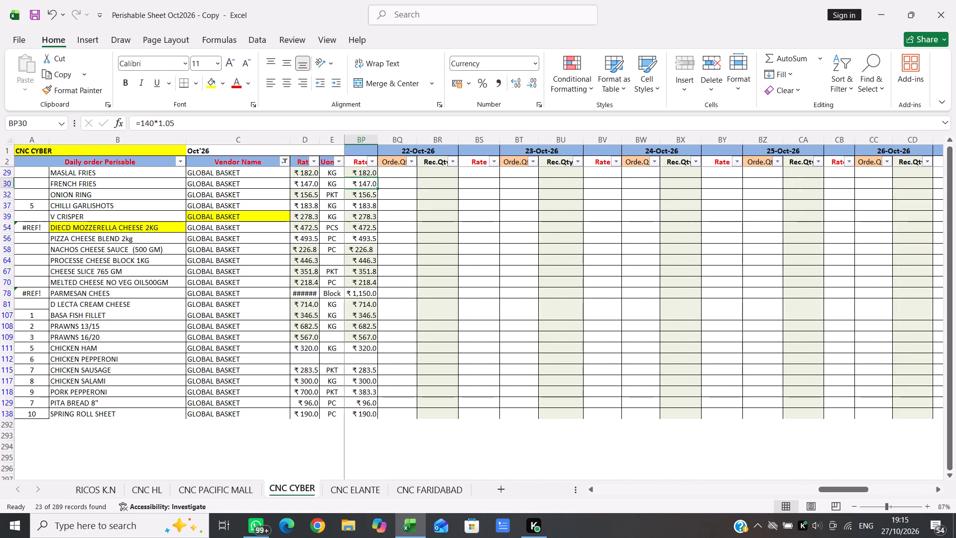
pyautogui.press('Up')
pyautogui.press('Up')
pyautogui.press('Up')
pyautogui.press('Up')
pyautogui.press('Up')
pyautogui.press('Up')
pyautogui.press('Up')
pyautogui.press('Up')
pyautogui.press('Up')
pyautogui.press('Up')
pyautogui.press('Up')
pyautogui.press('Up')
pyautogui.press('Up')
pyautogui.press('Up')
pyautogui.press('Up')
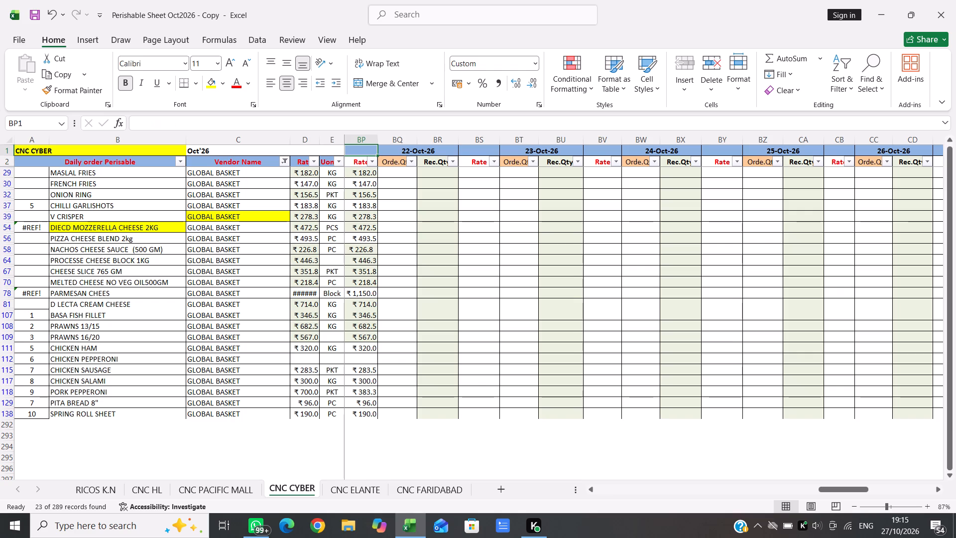
# Look back over the daily order, received and rate columns from 22-Oct-26 to 01-Oct-26.
pyautogui.press('Down')
pyautogui.press('Right')
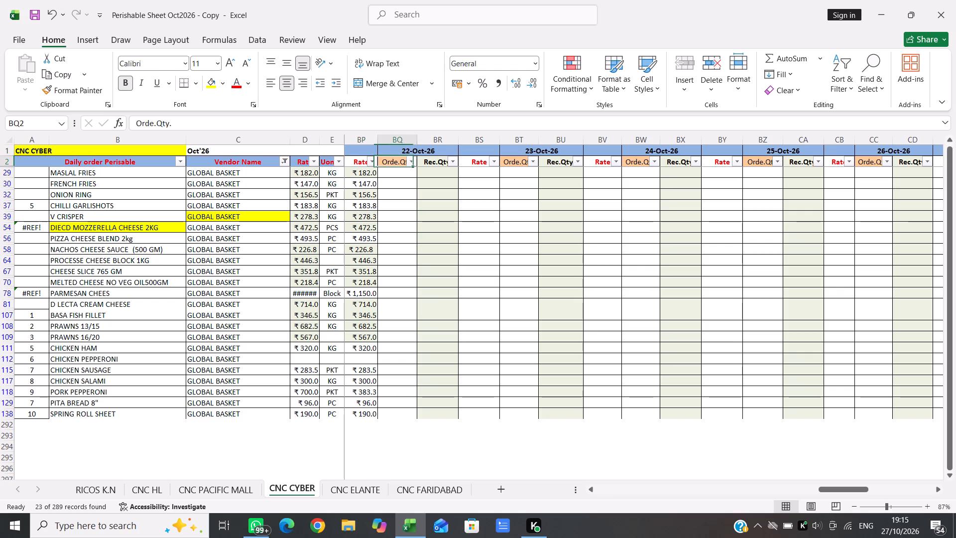
pyautogui.press('Right')
pyautogui.press('Down')
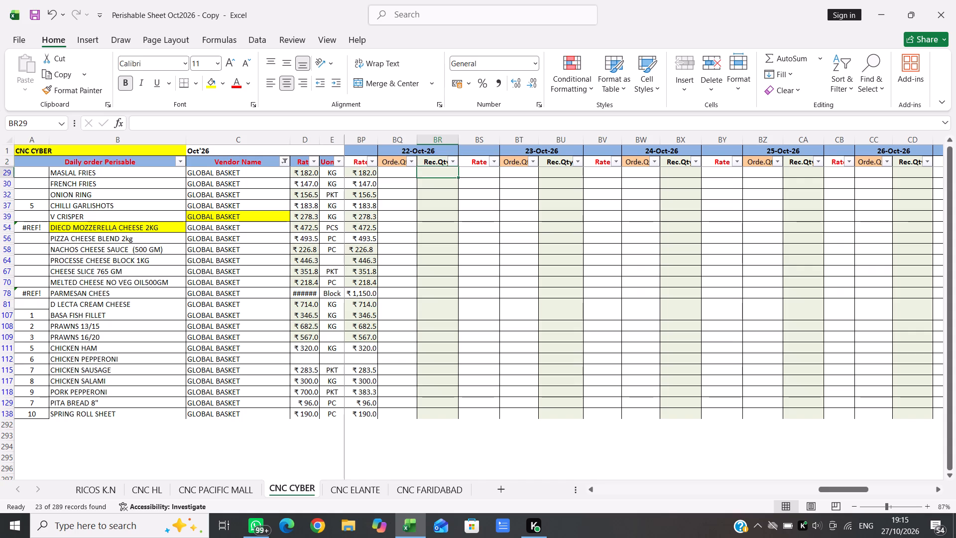
pyautogui.press('Left')
pyautogui.press('Left')
pyautogui.press('Left')
pyautogui.press('Left')
pyautogui.press('Left')
pyautogui.press('Left')
pyautogui.press('Left')
pyautogui.press('Left')
pyautogui.press('Left')
pyautogui.press('Left')
pyautogui.press('Left')
pyautogui.press('Left')
pyautogui.press('Left')
pyautogui.press('Left')
pyautogui.press('Left')
pyautogui.press('Left')
pyautogui.press('Left')
pyautogui.press('Left')
pyautogui.press('Left')
pyautogui.press('Left')
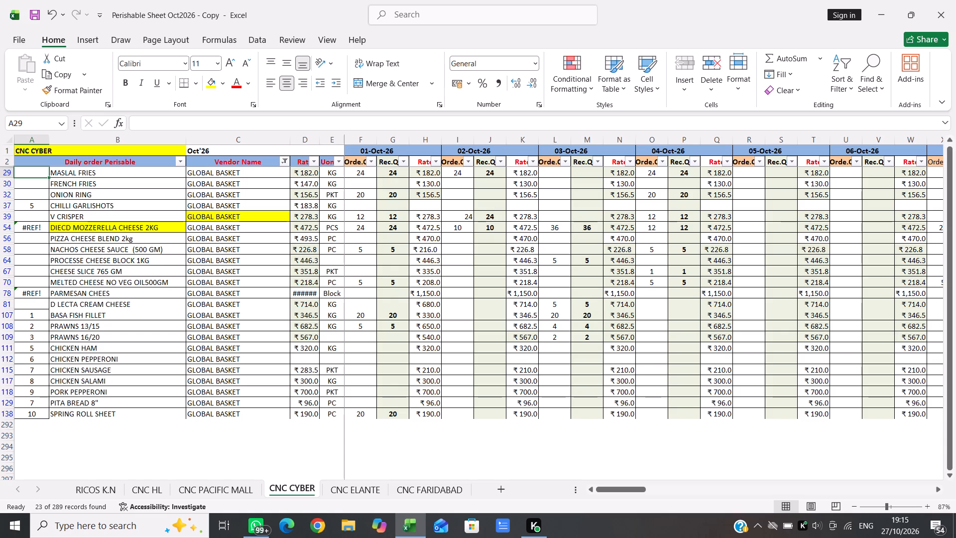
# Examine the 01-Oct-26 rate column from CHEESE SLICE 765 GM up to the MASLAL FRIES row.
pyautogui.click(443, 275)
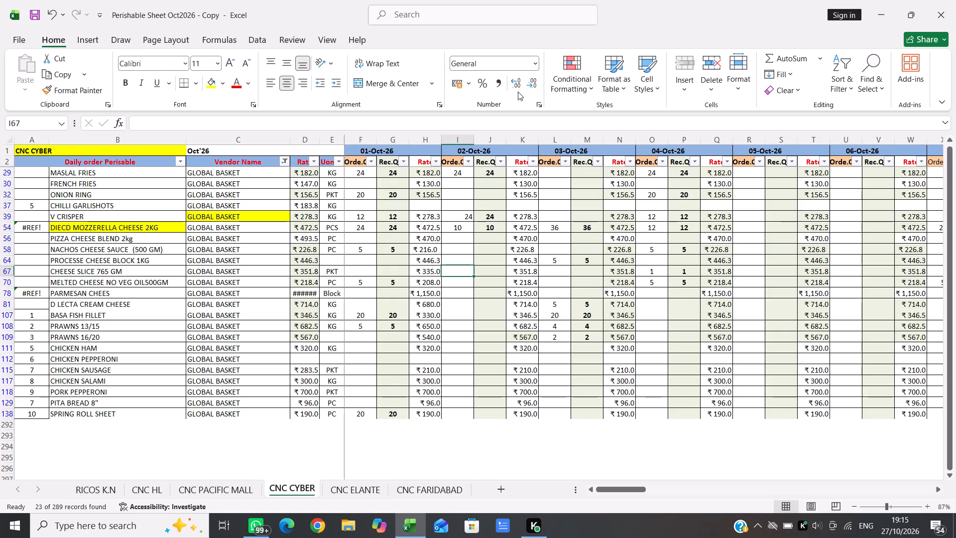
pyautogui.press('Left')
pyautogui.hotkey('ctrl', 'Up')
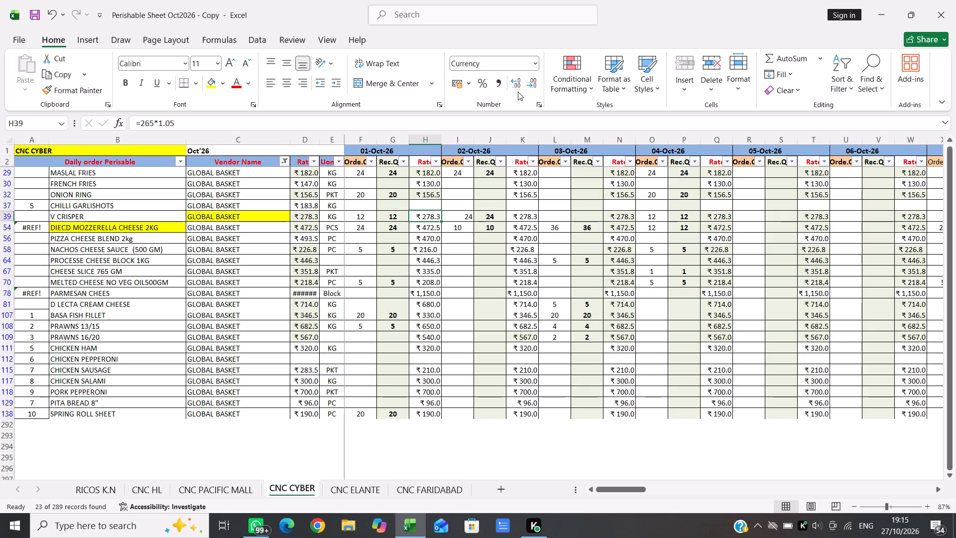
pyautogui.hotkey('ctrl', 'Up')
pyautogui.hotkey('ctrl', 'Up')
pyautogui.hotkey('ctrl', 'Up')
pyautogui.press('Down')
pyautogui.press('Down')
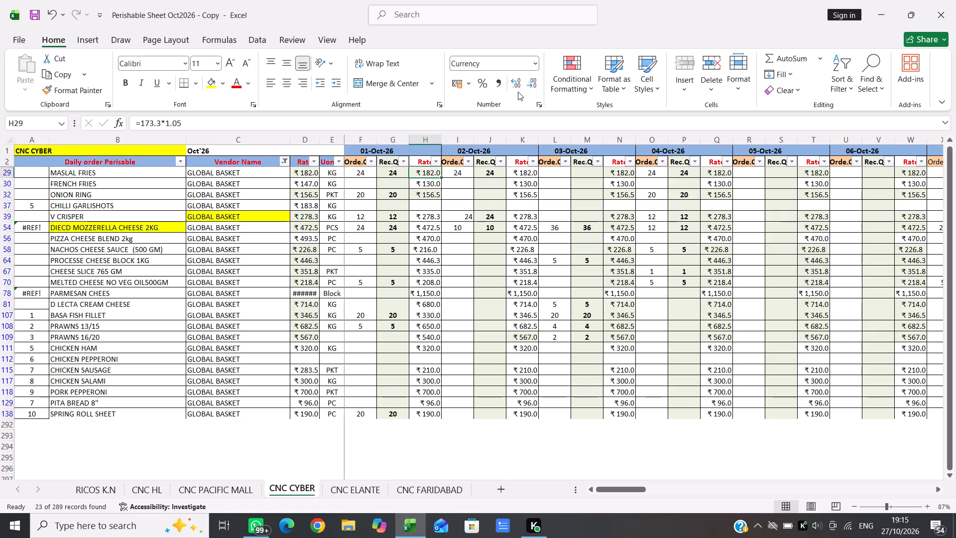
# Go through the MTD totals row by row from MASLAL FRIES down to SPRING ROLL SHEET.
pyautogui.hscroll(-6, 518, 92)
pyautogui.hotkey('ctrl', 'Right')
pyautogui.press('Right')
pyautogui.hscroll(-3, 518, 92)
pyautogui.press('Up')
pyautogui.hotkey('ctrl', 'Right')
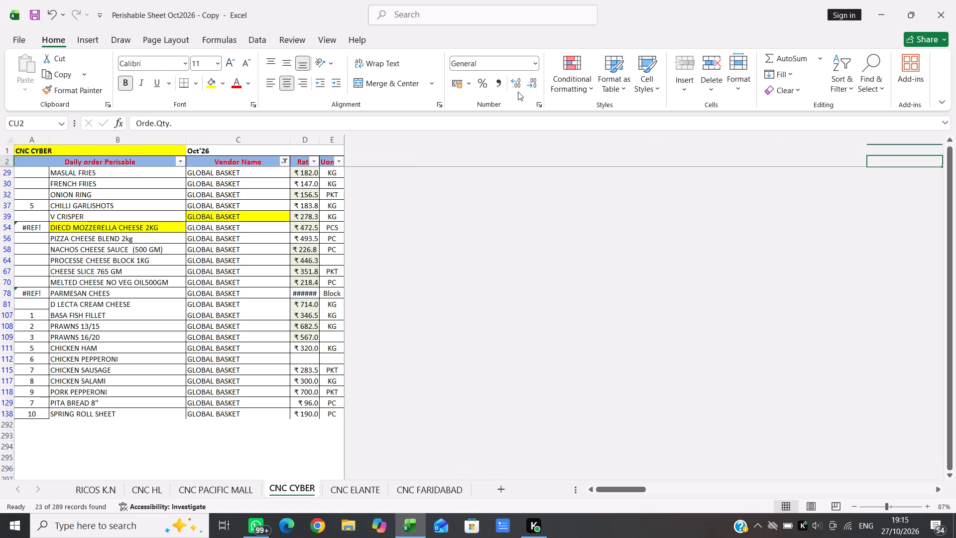
pyautogui.press('Right')
pyautogui.press('Down')
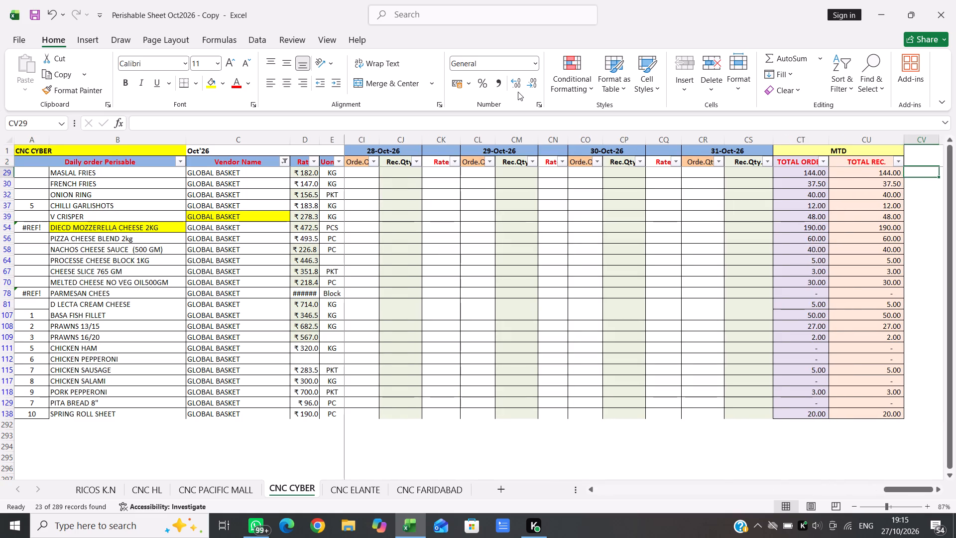
pyautogui.press('Down')
pyautogui.press('Down')
pyautogui.press('Down')
pyautogui.press('Down')
pyautogui.press('Down')
pyautogui.press('Down')
pyautogui.press('Down')
pyautogui.press('Down')
pyautogui.press('Down')
pyautogui.press('Down')
pyautogui.press('Down')
pyautogui.press('Down')
pyautogui.press('Down')
pyautogui.press('Down')
pyautogui.press('Down')
pyautogui.press('Down')
pyautogui.press('Down')
pyautogui.press('Down')
pyautogui.press('Down')
pyautogui.press('Down')
pyautogui.press('Down')
pyautogui.press('Down')
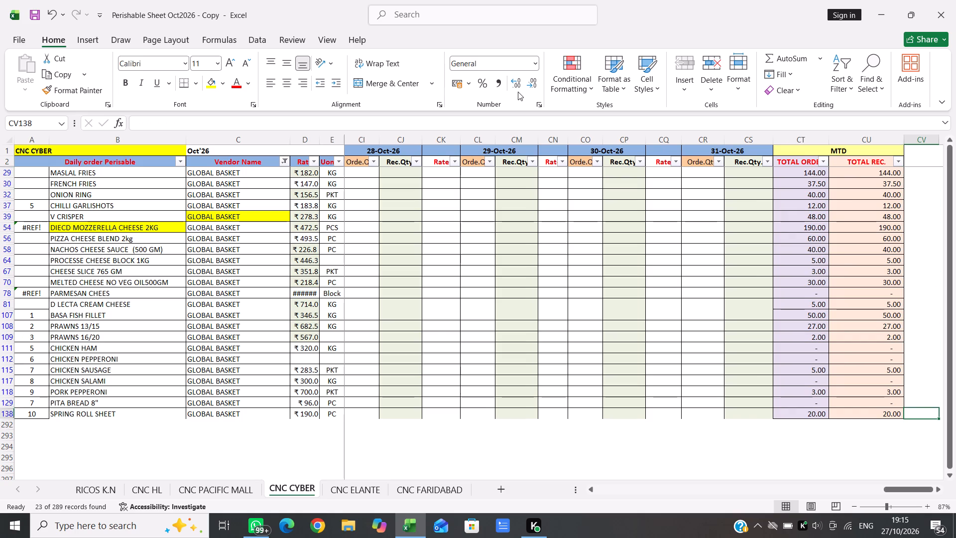
# Review the TOTAL REC. formulas from SPRING ROLL SHEET up to CHILLI GARLISHOTS.
pyautogui.press('Left')
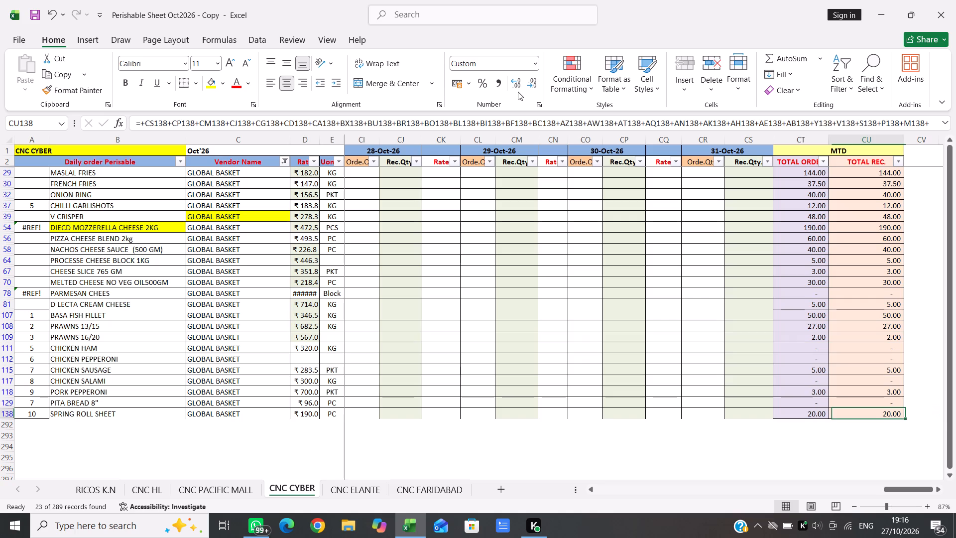
pyautogui.press('Up')
pyautogui.press('Up')
pyautogui.press('Up')
pyautogui.press('Up')
pyautogui.press('Up')
pyautogui.press('Up')
pyautogui.press('Up')
pyautogui.press('Up')
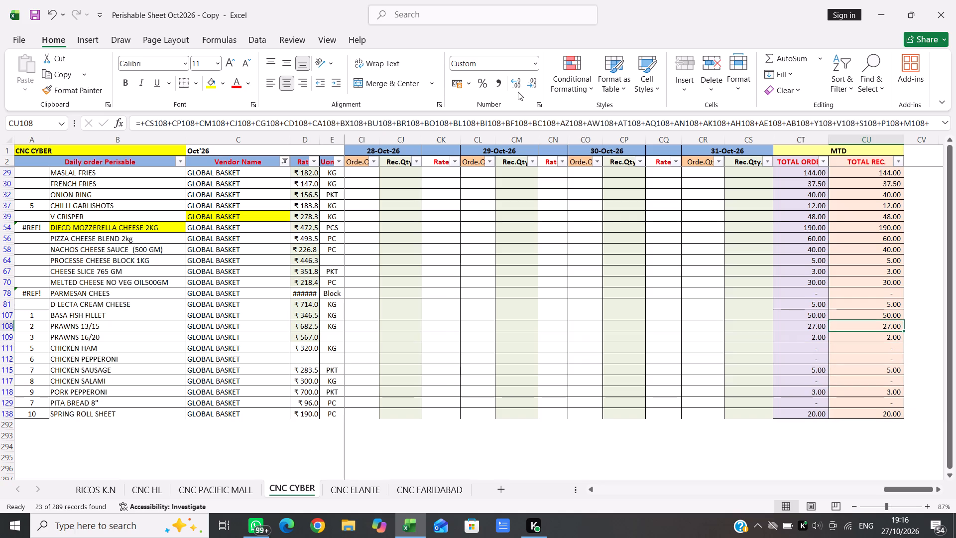
pyautogui.press('Up')
pyautogui.press('Up')
pyautogui.press('Up')
pyautogui.press('Up')
pyautogui.press('Up')
pyautogui.press('Up')
pyautogui.press('Up')
pyautogui.press('Up')
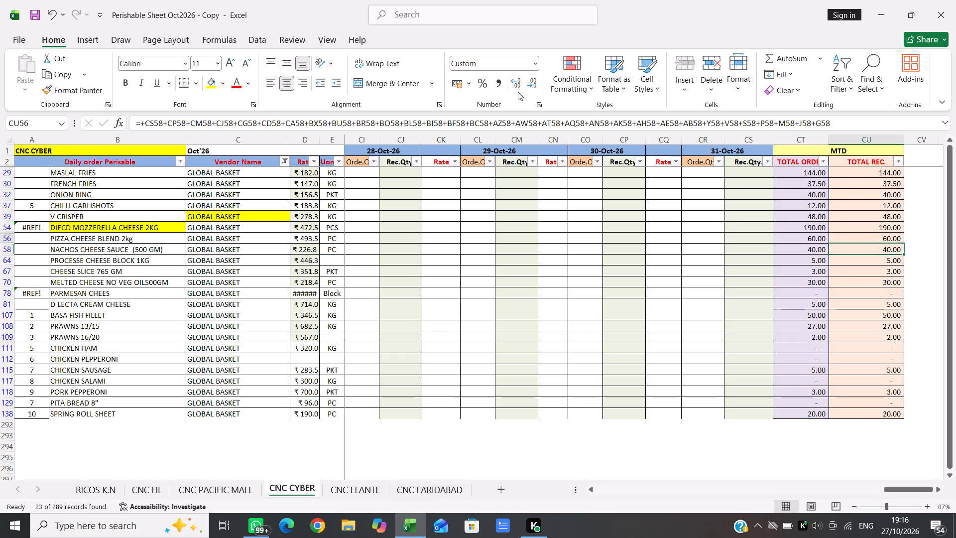
pyautogui.press('Up')
pyautogui.press('Up')
pyautogui.press('Up')
# Recheck the TOTAL REC. entries from CHILLI GARLISHOTS down to CHICKEN HAM and back up to the header.
pyautogui.press('Down')
pyautogui.press('Down')
pyautogui.press('Down')
pyautogui.press('Down')
pyautogui.press('Down')
pyautogui.press('Down')
pyautogui.press('Down')
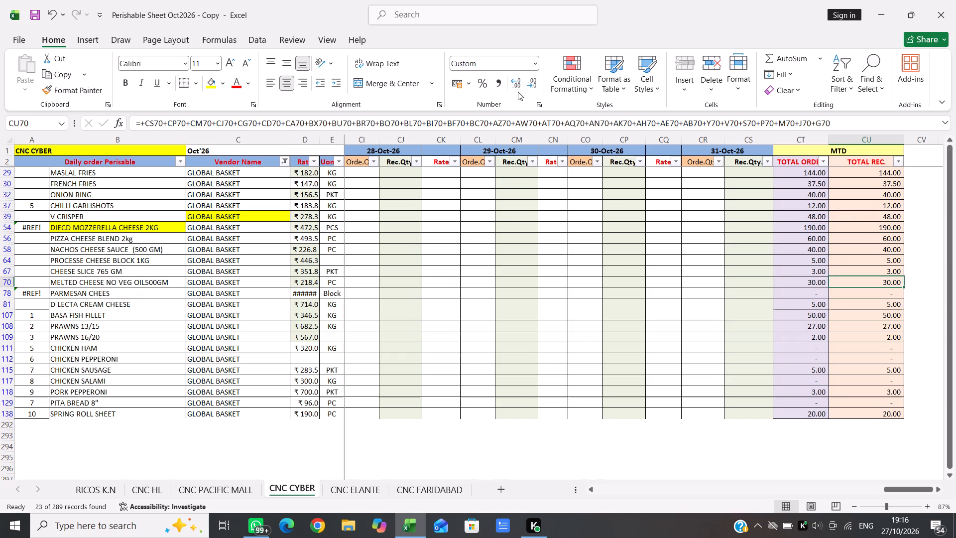
pyautogui.press('Down')
pyautogui.press('Down')
pyautogui.press('Down')
pyautogui.press('Down')
pyautogui.press('Down')
pyautogui.press('Down')
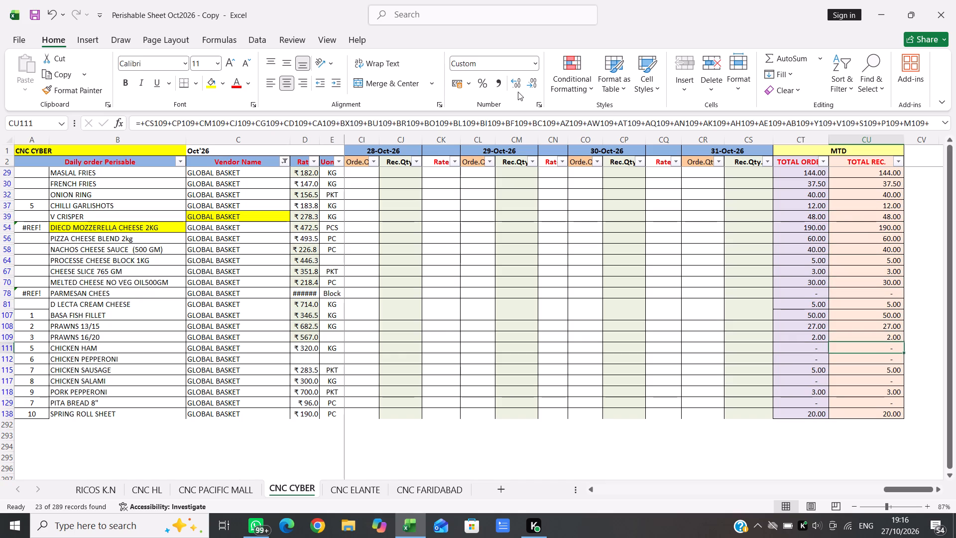
pyautogui.press('Up')
pyautogui.press('Up')
pyautogui.press('Up')
pyautogui.hotkey('ctrl', 'Up')
pyautogui.press('Down')
pyautogui.press('Up')
# Select the TOTAL REC. values from MASLAL FRIES to SPRING ROLL SHEET to view their sum.
pyautogui.hotkey('ctrl', 'Left')
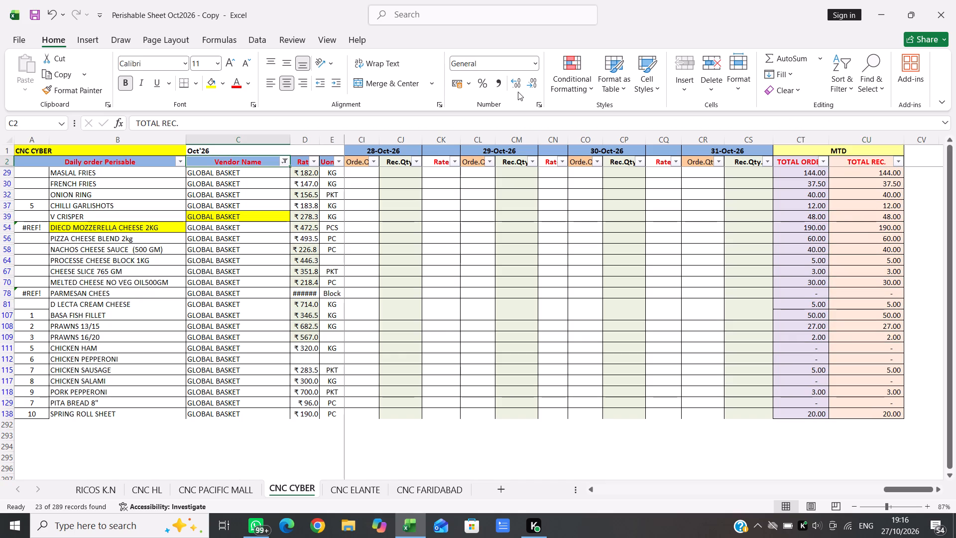
pyautogui.press('Right')
pyautogui.press('Right')
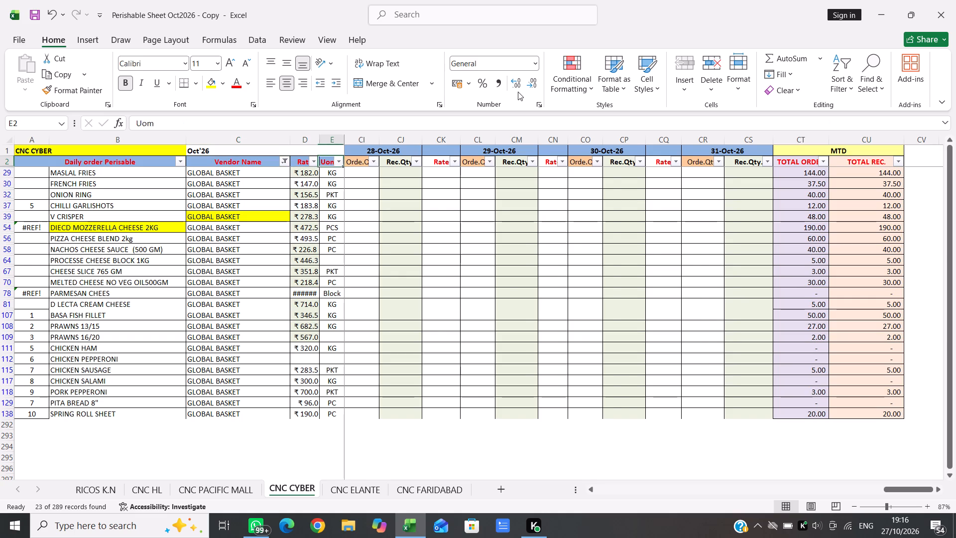
pyautogui.press('Right')
pyautogui.press('Right')
pyautogui.press('Down')
pyautogui.press('Up')
pyautogui.hotkey('ctrl', 'Right')
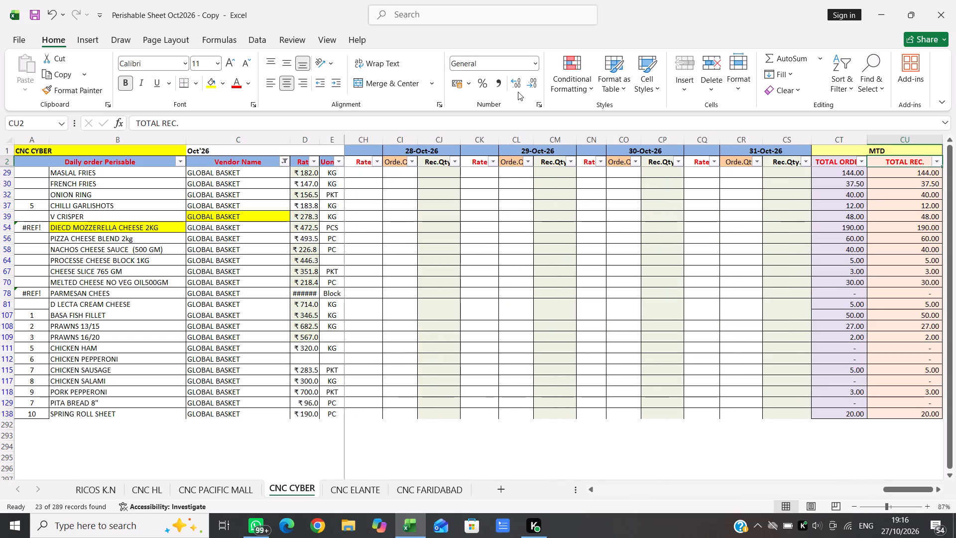
pyautogui.hotkey('ctrl', 'Down')
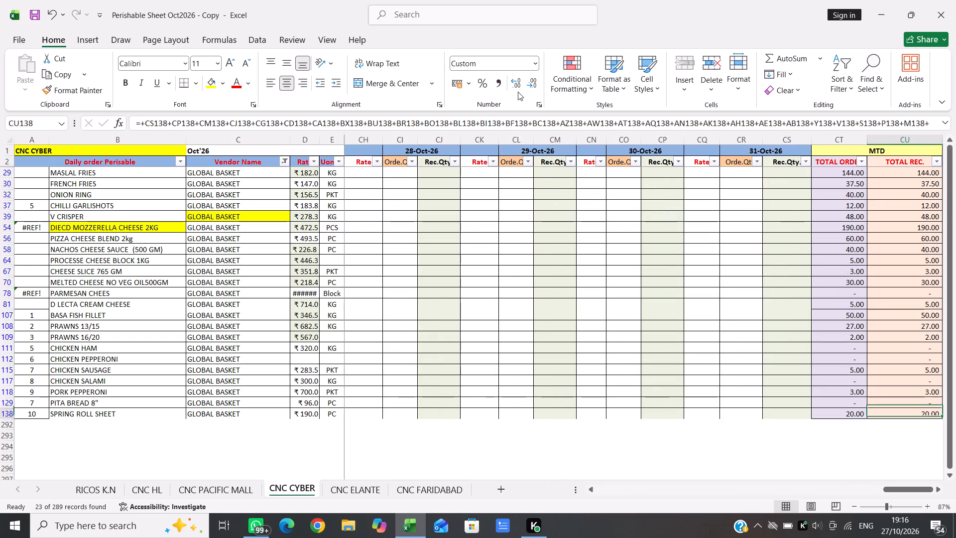
pyautogui.hotkey('ctrl', 'Up')
pyautogui.press('Down')
pyautogui.hotkey('ctrl', 'shift', 'Down')
pyautogui.press('Right')
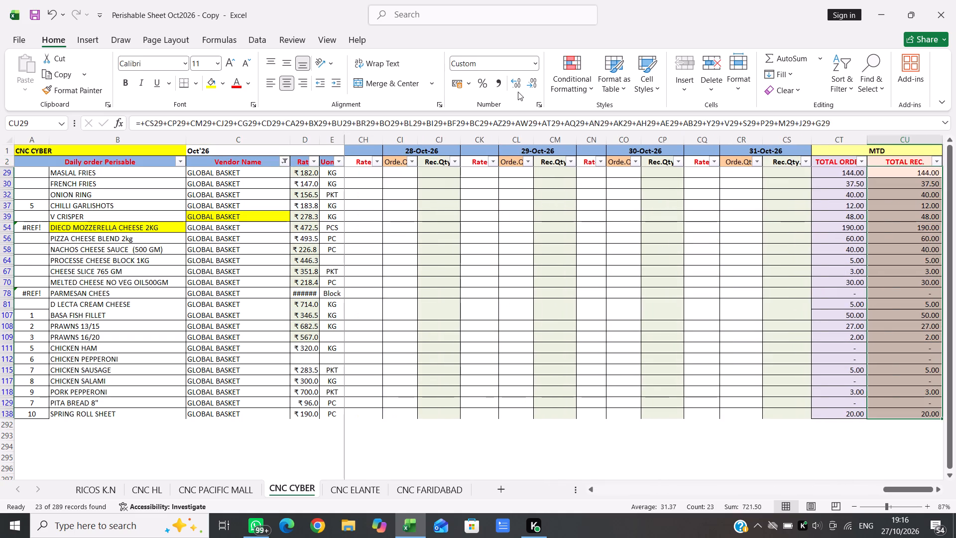
pyautogui.press('Left')
pyautogui.hotkey('ctrl', 'shift', 'Down')
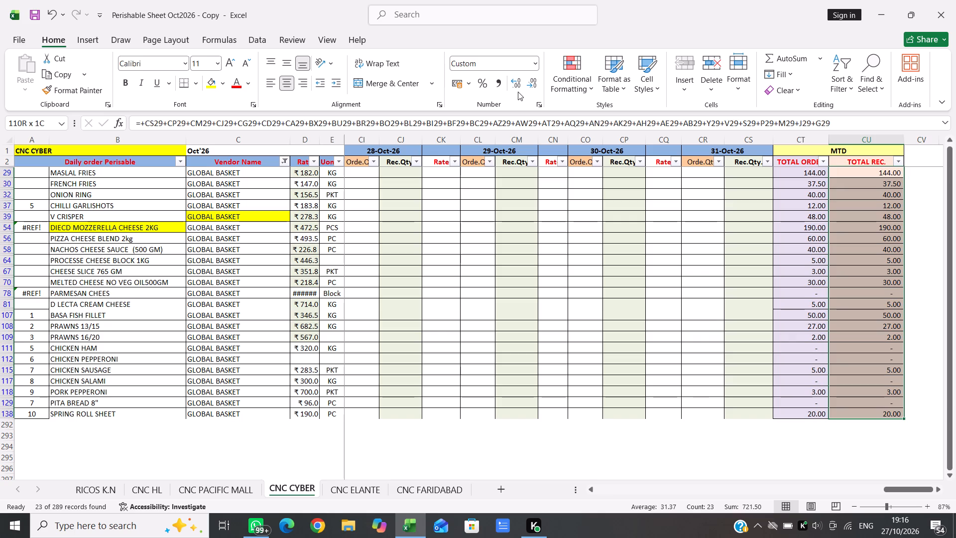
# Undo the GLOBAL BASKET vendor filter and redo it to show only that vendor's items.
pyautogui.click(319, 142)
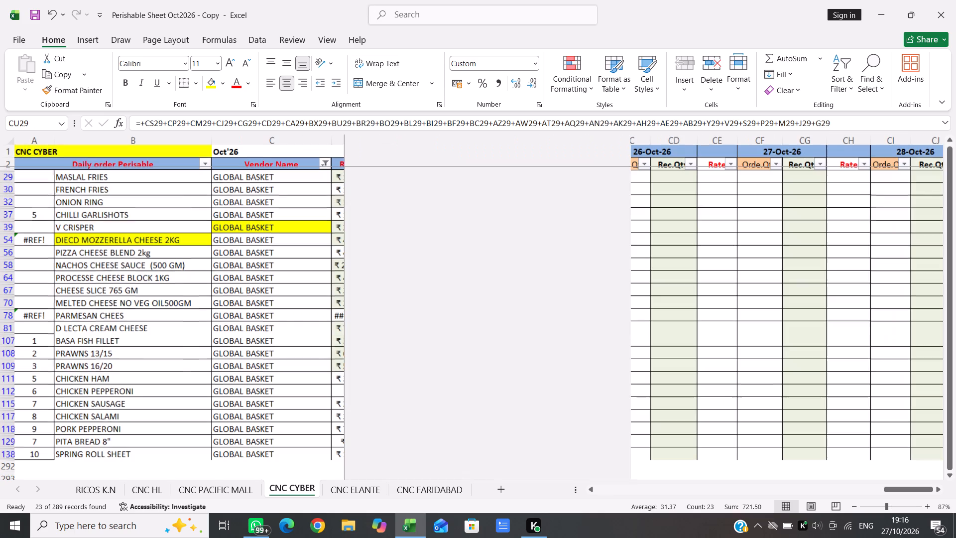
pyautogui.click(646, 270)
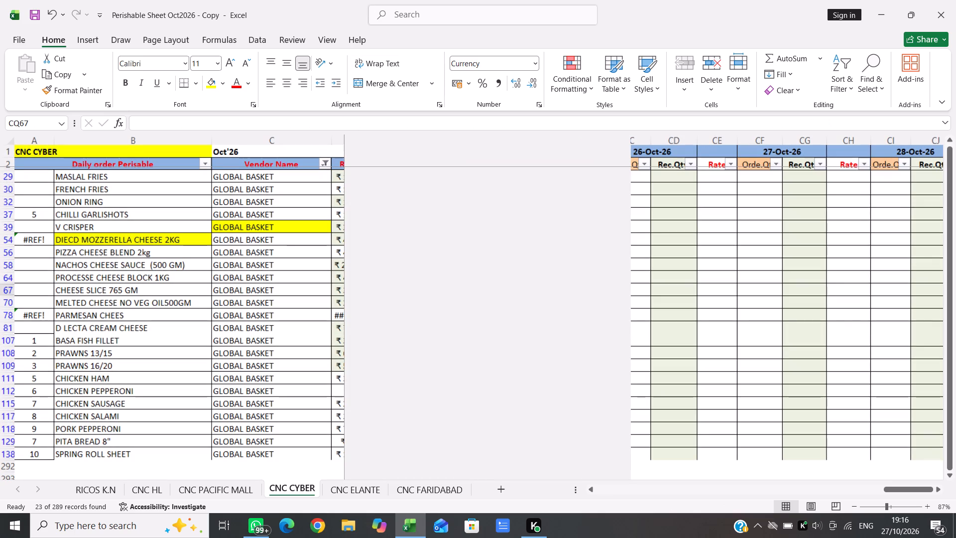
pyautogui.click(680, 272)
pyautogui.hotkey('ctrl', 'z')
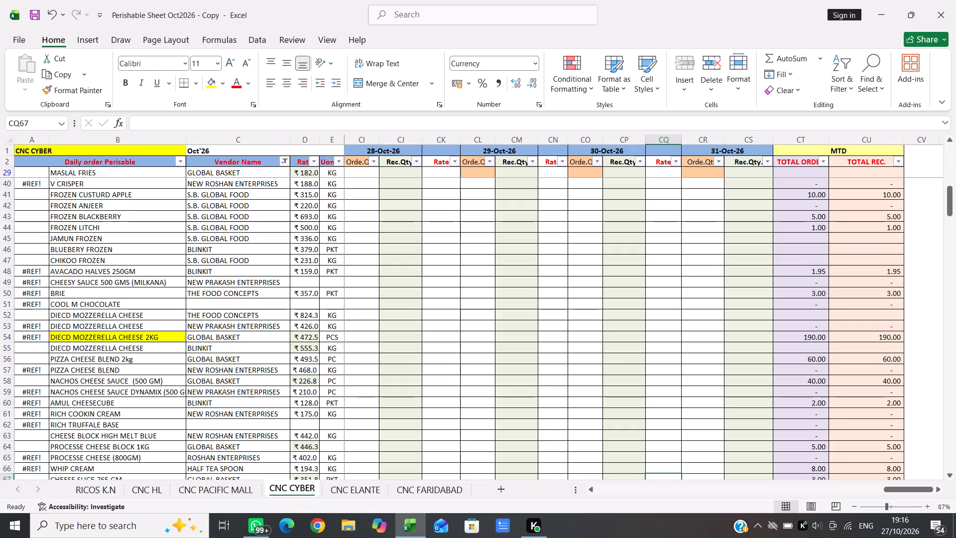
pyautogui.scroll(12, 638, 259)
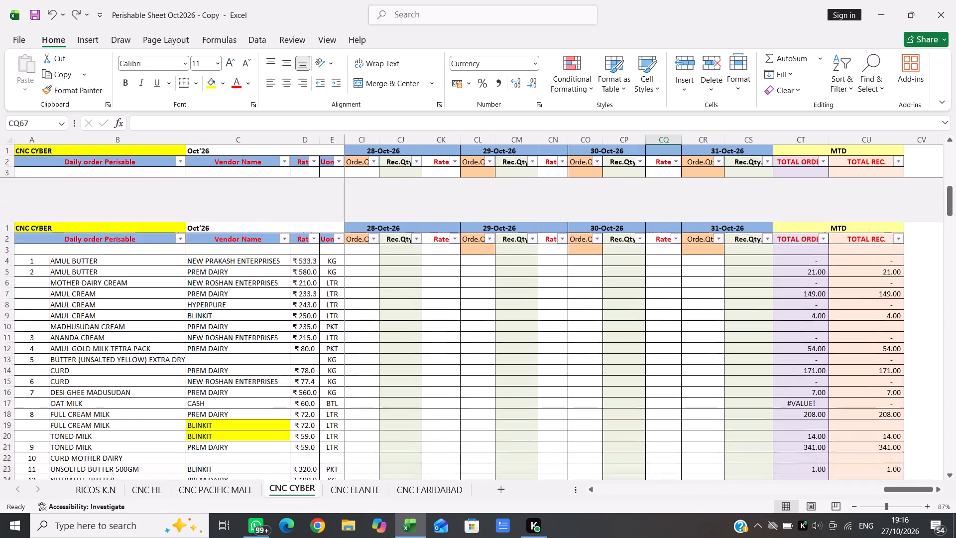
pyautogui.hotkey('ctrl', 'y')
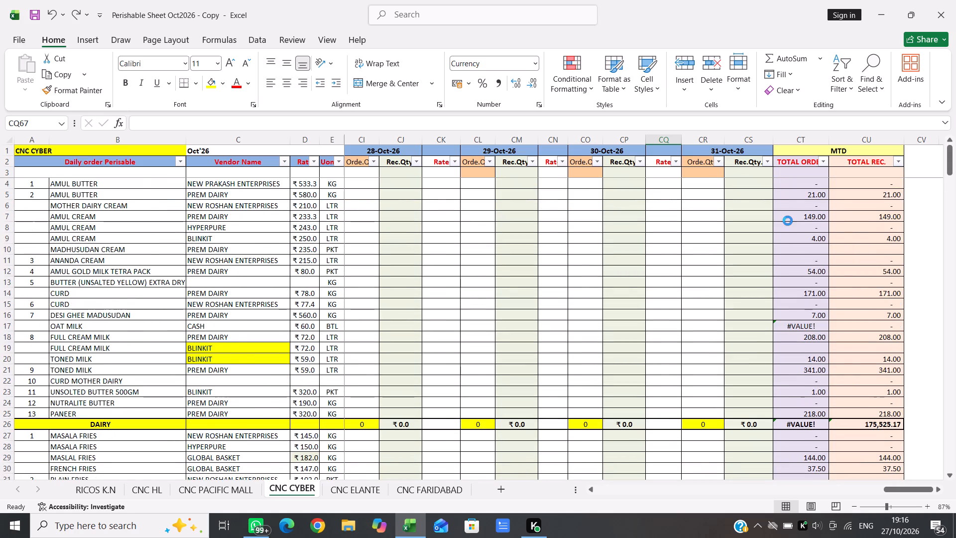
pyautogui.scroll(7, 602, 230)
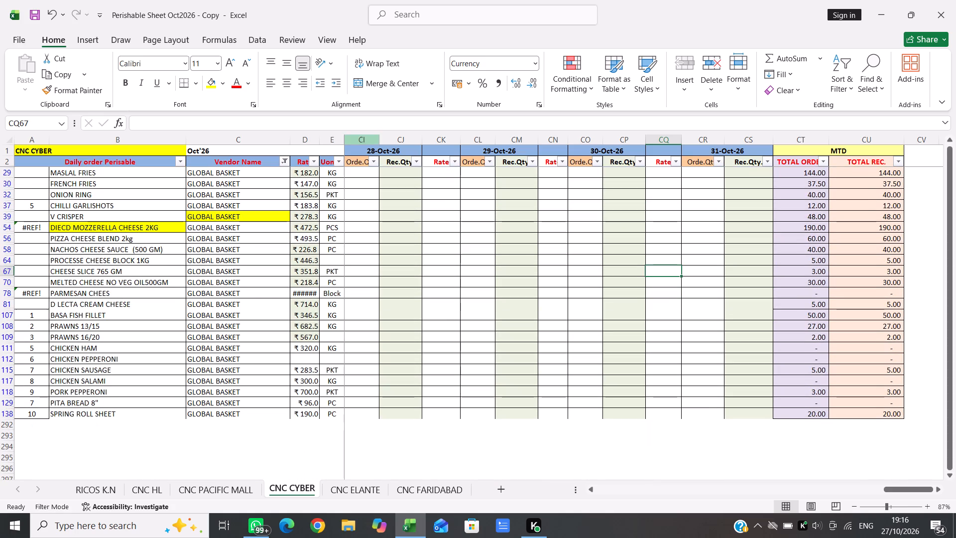
# Widen the Rate column D so the full PARMESAN CHEES rate fits.
pyautogui.moveTo(319, 141); pyautogui.dragTo(332, 141)
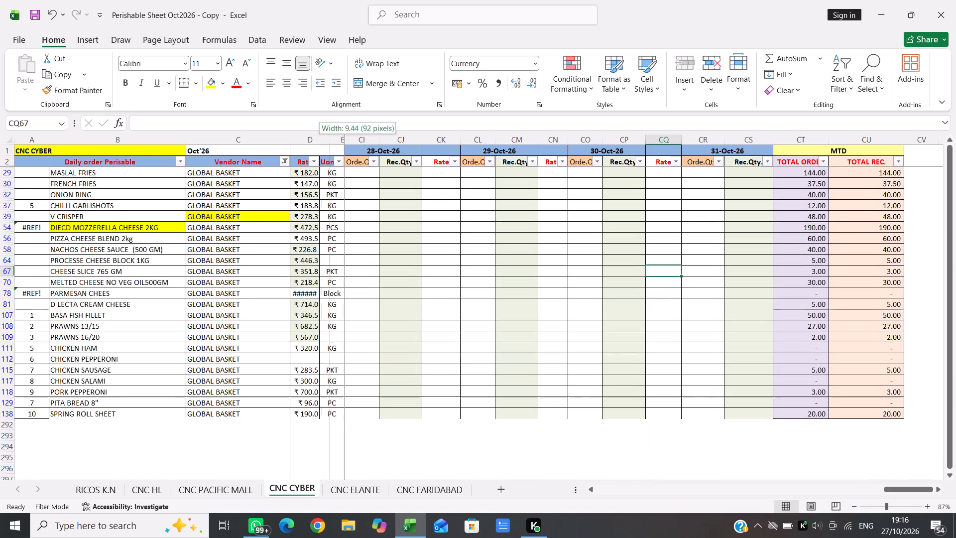
pyautogui.moveTo(332, 141); pyautogui.dragTo(334, 141)
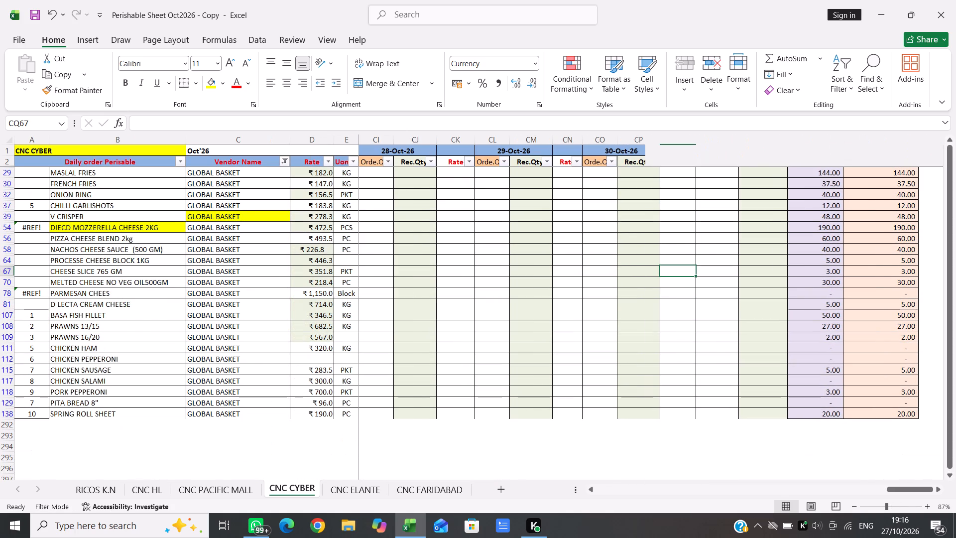
pyautogui.scroll(13, 835, 279)
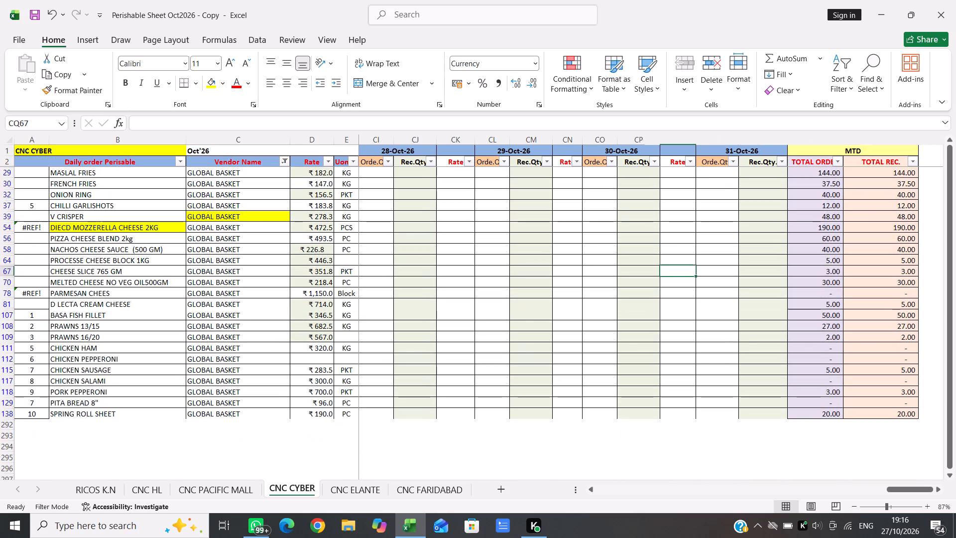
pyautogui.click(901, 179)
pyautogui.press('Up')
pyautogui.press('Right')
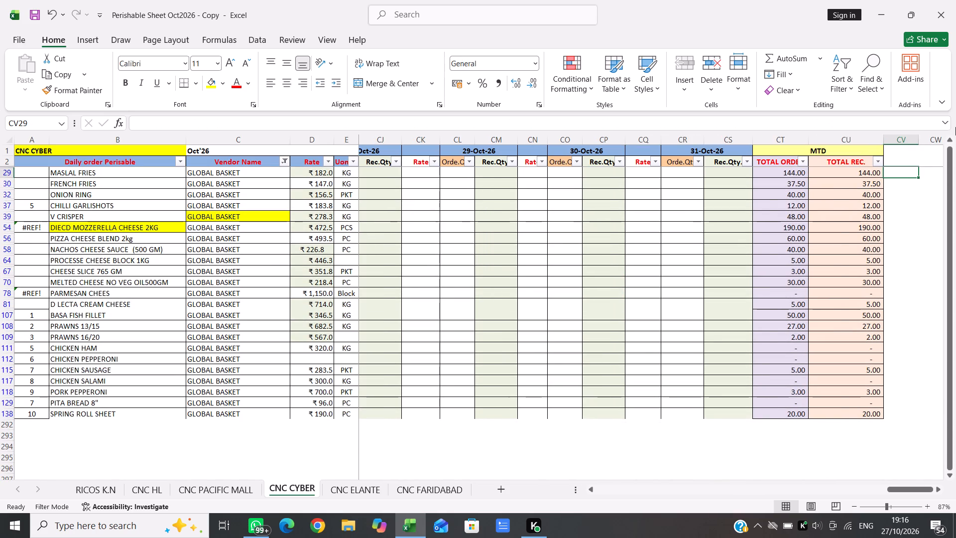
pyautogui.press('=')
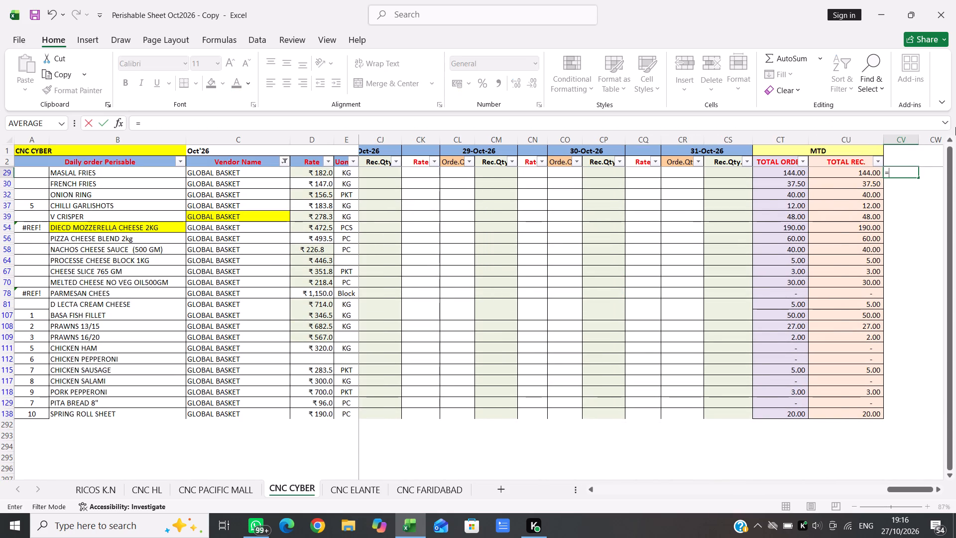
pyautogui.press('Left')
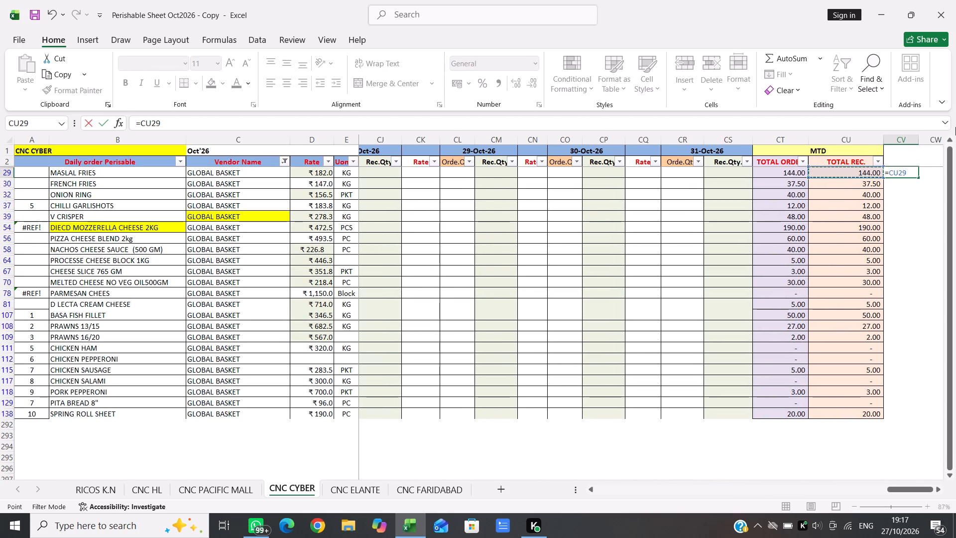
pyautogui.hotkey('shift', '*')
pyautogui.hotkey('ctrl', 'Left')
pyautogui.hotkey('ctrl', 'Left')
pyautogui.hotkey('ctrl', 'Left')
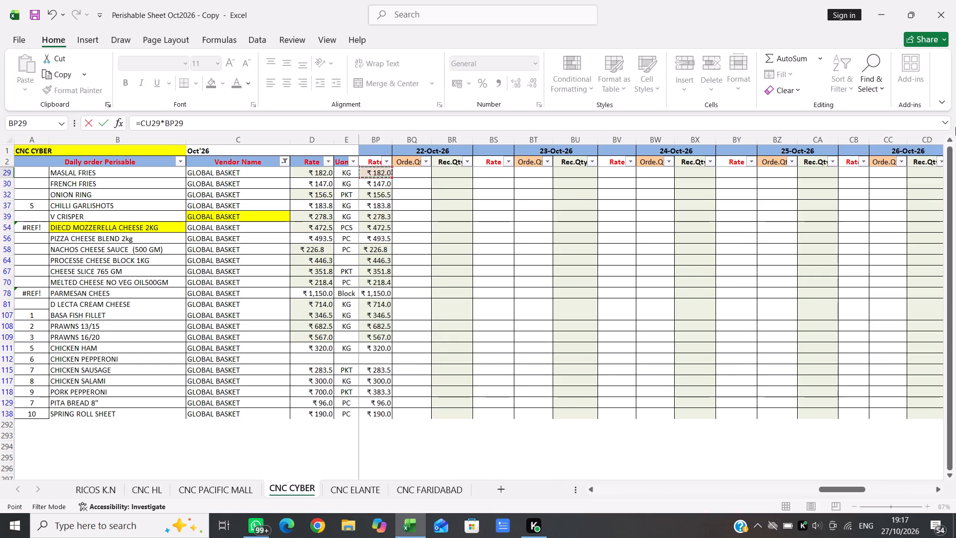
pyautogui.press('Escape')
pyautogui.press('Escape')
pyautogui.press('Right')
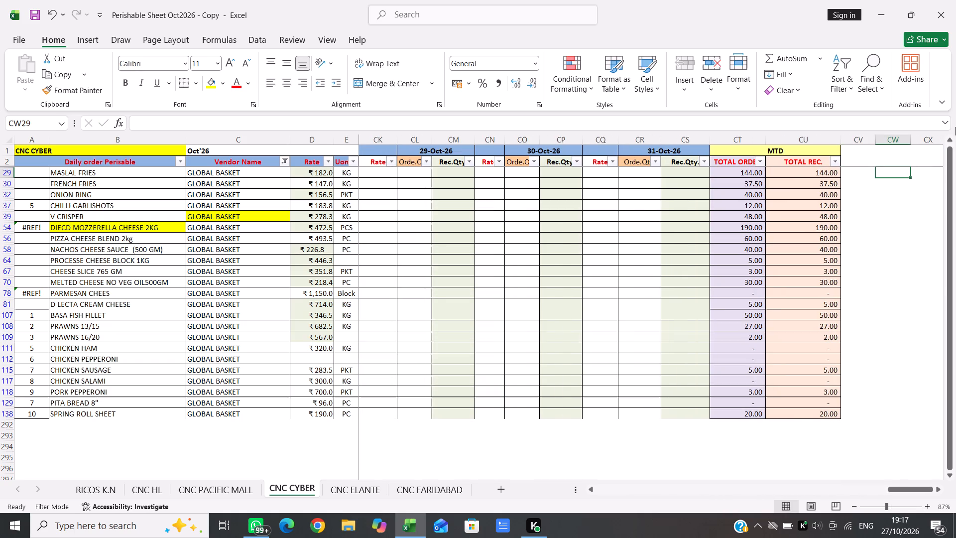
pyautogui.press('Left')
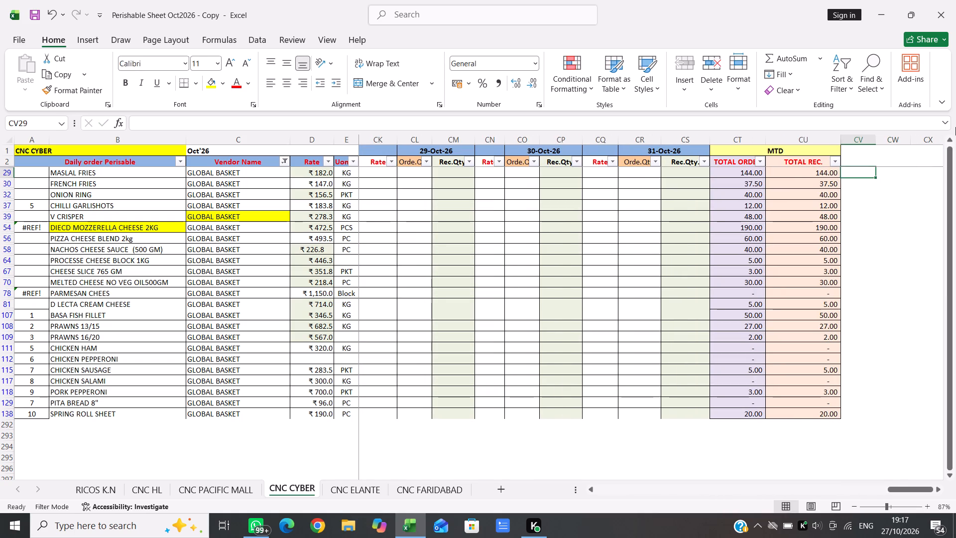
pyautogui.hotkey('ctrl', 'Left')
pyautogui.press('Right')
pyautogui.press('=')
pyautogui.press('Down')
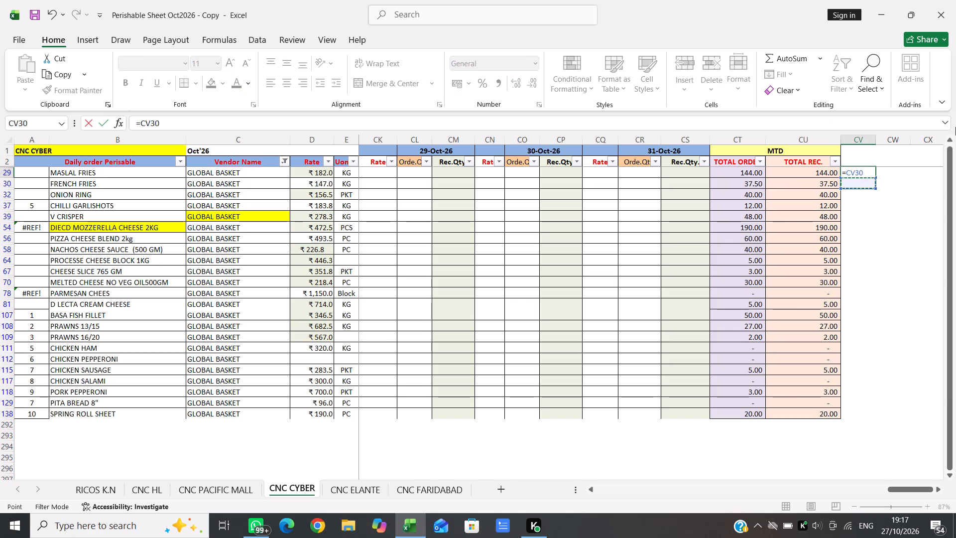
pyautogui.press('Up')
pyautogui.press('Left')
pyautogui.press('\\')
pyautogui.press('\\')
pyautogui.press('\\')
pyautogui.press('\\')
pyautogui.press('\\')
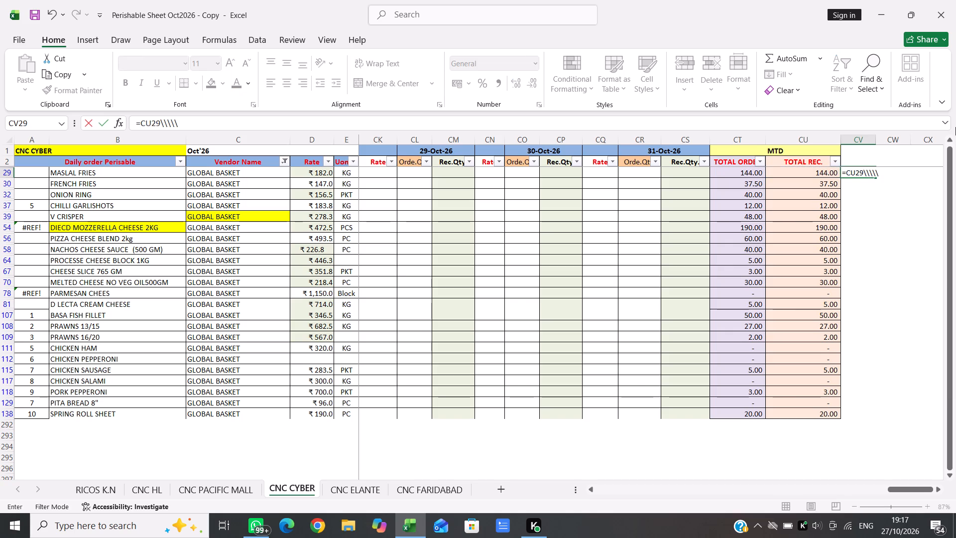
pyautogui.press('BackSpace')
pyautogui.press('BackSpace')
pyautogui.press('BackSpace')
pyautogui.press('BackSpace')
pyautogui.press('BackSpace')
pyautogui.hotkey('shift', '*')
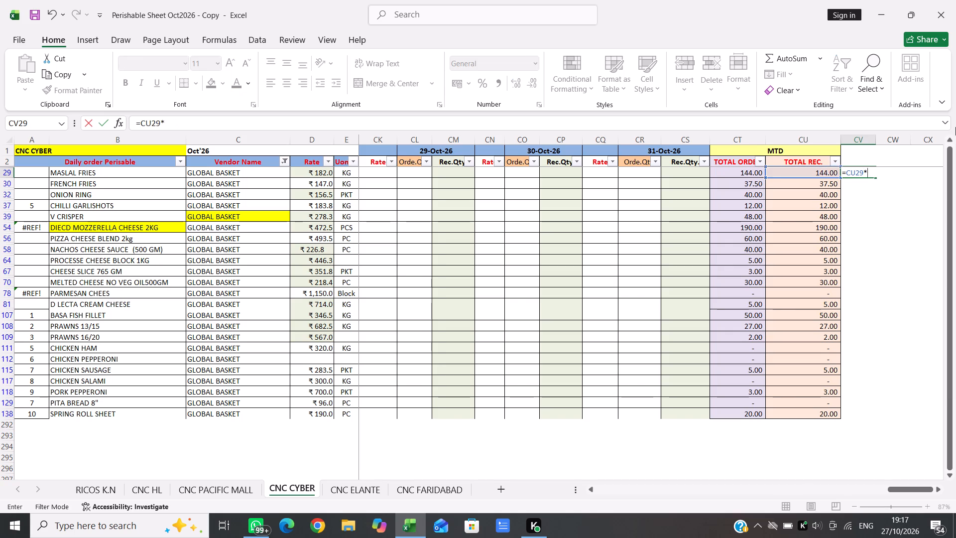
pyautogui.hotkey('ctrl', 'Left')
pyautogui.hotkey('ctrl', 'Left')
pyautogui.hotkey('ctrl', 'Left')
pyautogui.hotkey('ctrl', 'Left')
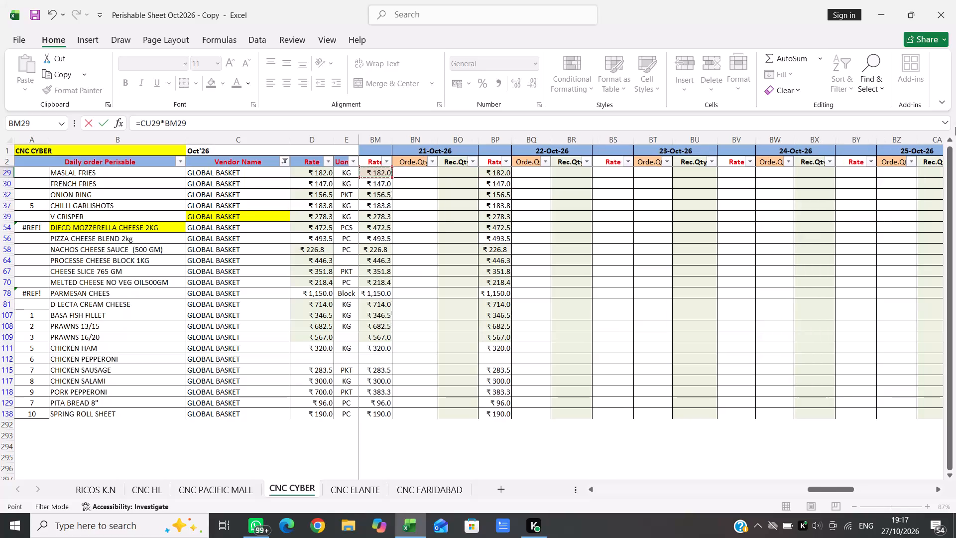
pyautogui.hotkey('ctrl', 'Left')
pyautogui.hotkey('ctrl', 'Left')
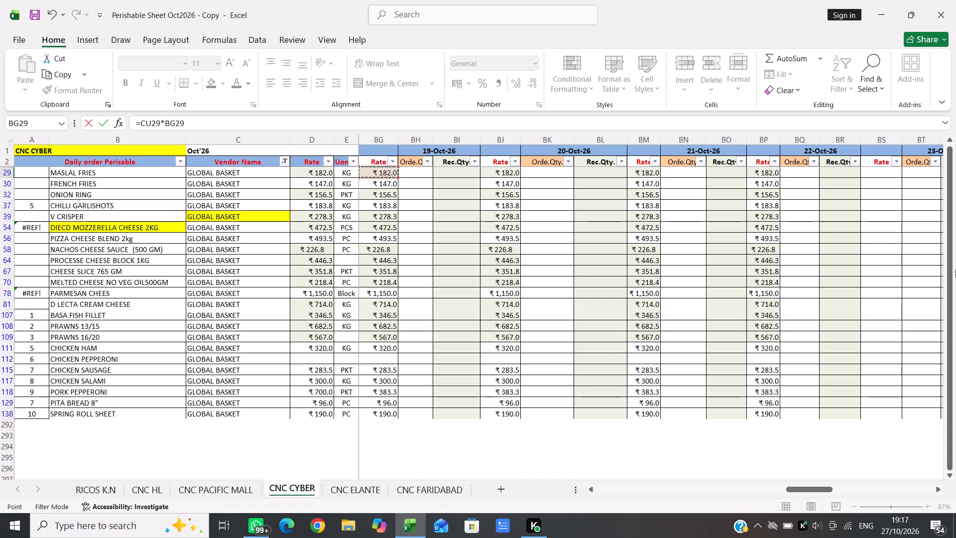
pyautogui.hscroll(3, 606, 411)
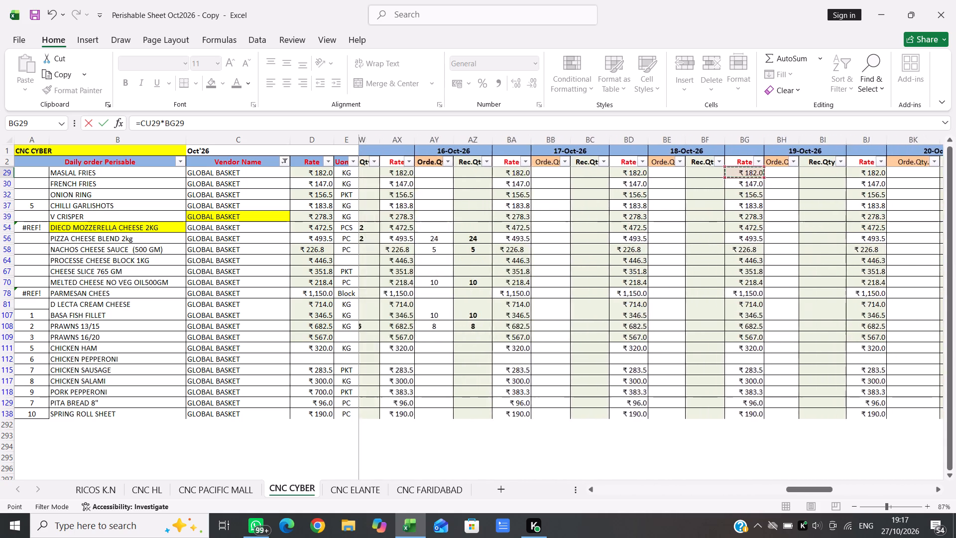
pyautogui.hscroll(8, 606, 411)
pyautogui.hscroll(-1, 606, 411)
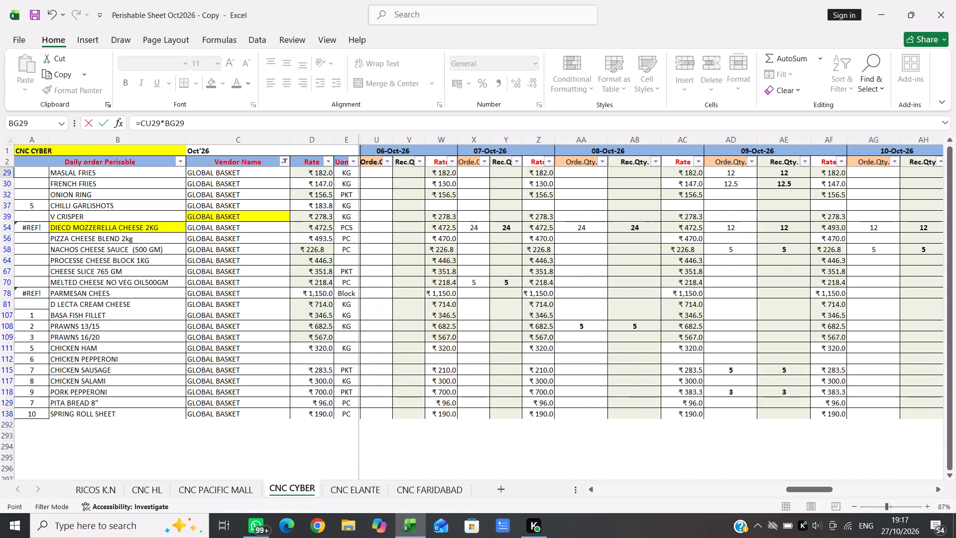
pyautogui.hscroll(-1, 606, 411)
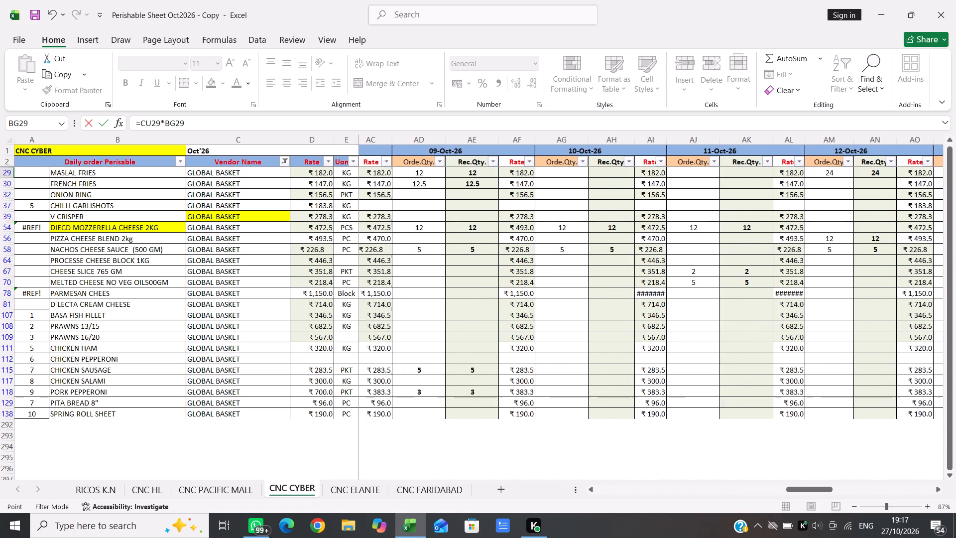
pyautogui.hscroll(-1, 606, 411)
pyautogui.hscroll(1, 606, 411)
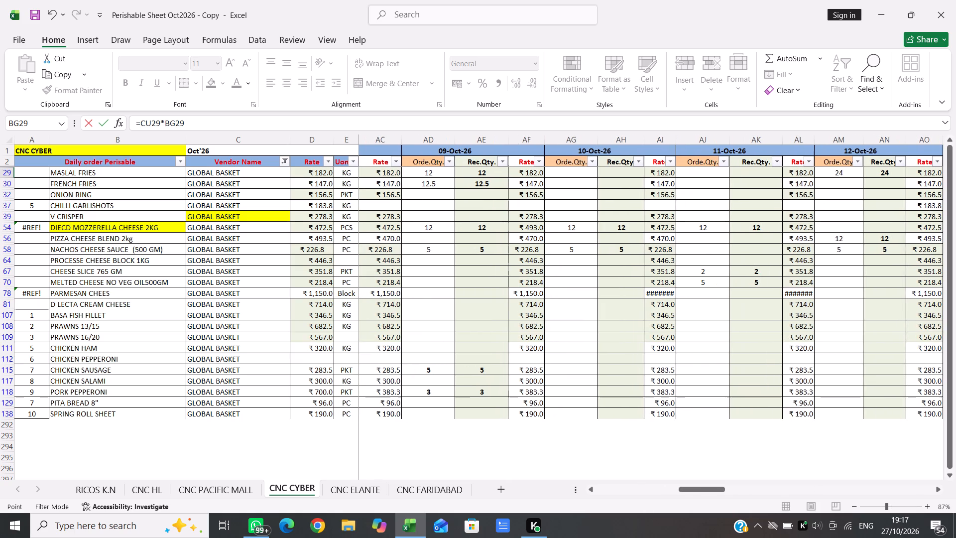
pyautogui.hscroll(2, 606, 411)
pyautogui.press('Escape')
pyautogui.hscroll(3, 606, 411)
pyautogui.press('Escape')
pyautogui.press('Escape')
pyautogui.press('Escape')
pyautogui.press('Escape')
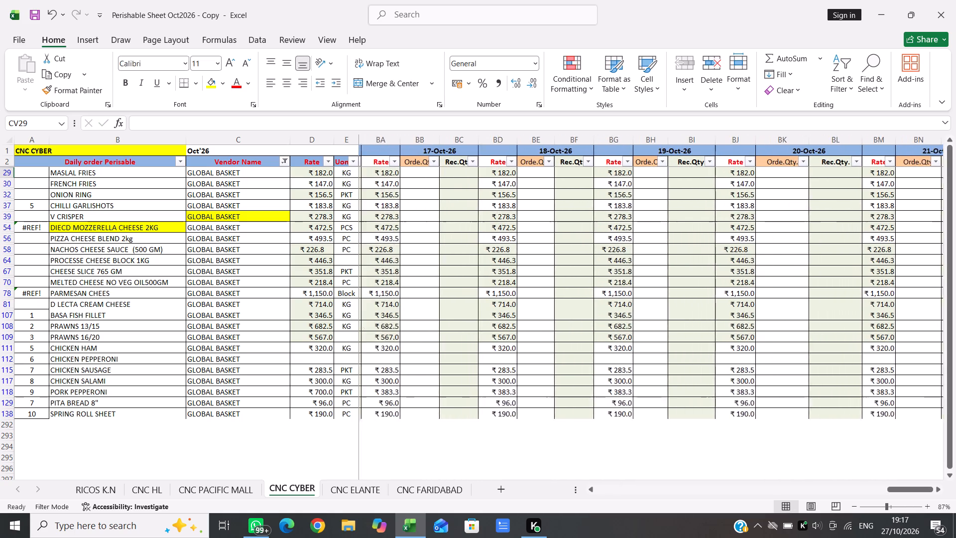
# Clear the GLOBAL BASKET vendor filter so the rows of all vendors are shown.
pyautogui.press('Up')
pyautogui.press('Up')
pyautogui.press('Down')
pyautogui.press('Down')
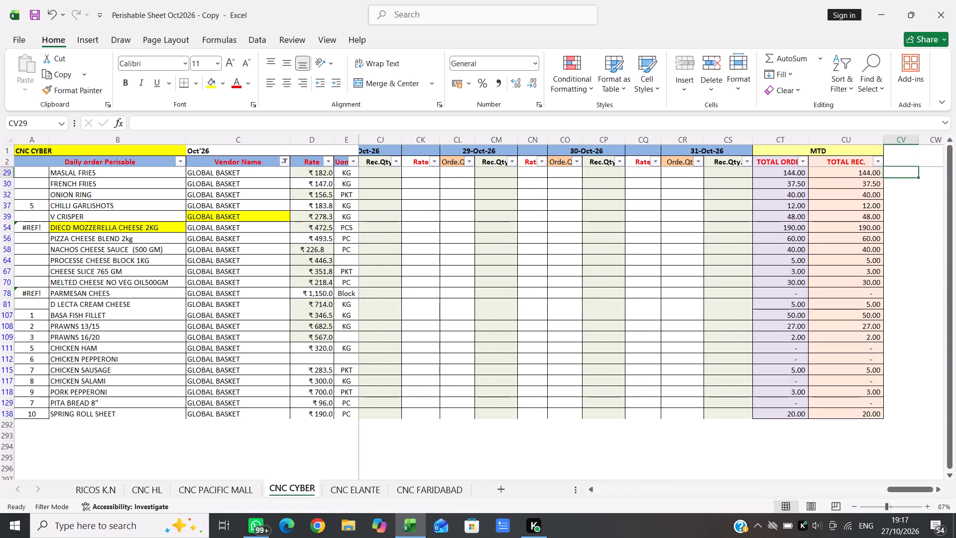
pyautogui.press('Left')
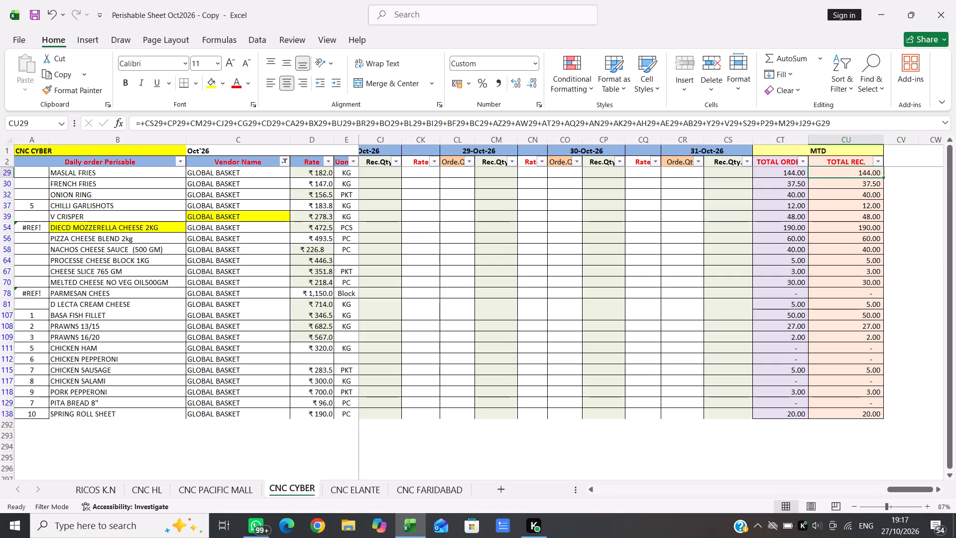
pyautogui.hotkey('alt', 'd')
pyautogui.write('FS')
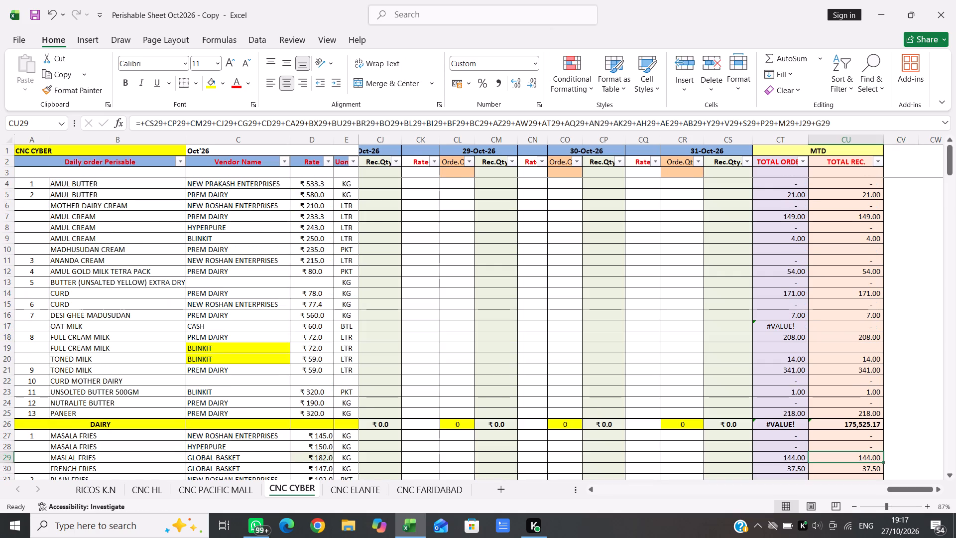
pyautogui.press('Escape')
# Autofit the 01-Oct-26 Rec.Qty column G to the BAKERY total at the end of the list.
pyautogui.press('Right')
pyautogui.hotkey('ctrl', 'Down')
pyautogui.press('Left')
pyautogui.hotkey('ctrl', 'Left')
pyautogui.hotkey('ctrl', 'Left')
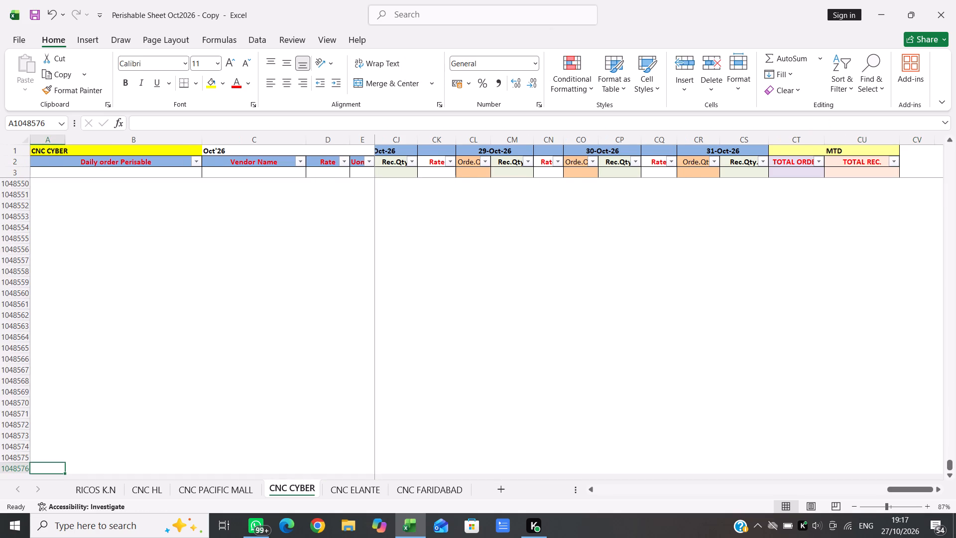
pyautogui.hotkey('ctrl', 'Up')
pyautogui.press('Right')
pyautogui.press('Right')
pyautogui.press('Right')
pyautogui.press('Right')
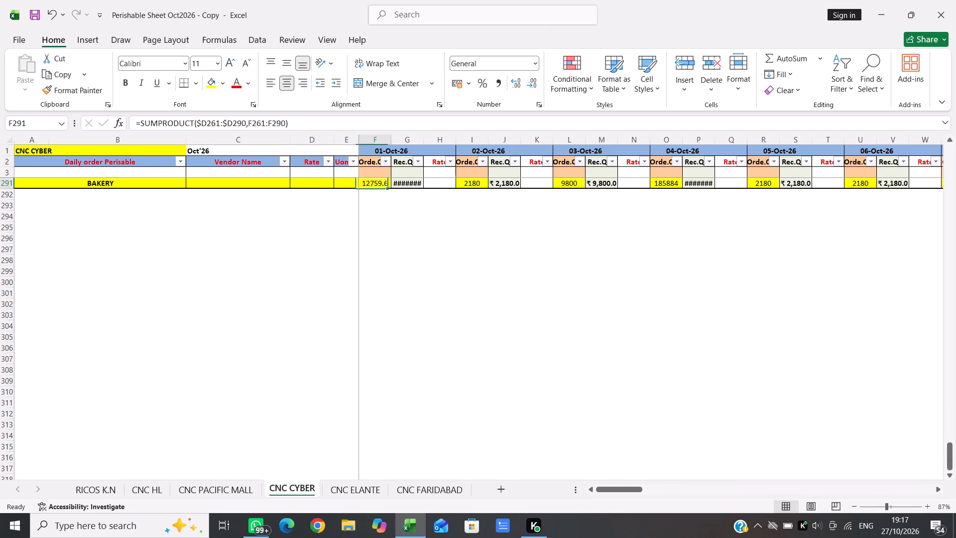
pyautogui.press('Right')
pyautogui.press('Right')
pyautogui.press('Left')
pyautogui.write('HOI')
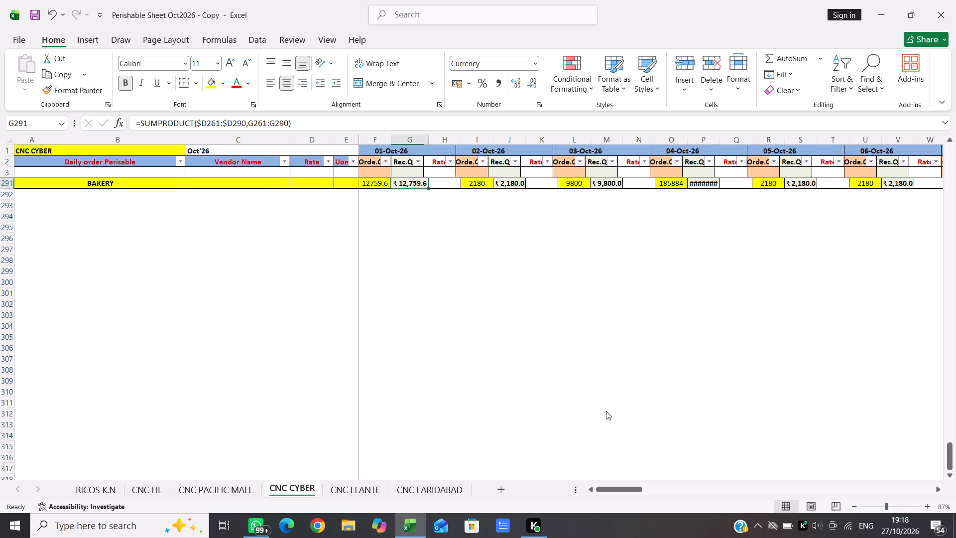
pyautogui.press('Escape')
# Save the workbook.
pyautogui.press('Up')
pyautogui.hotkey('ctrl', 's')
# Look through the unfiltered list from the BAKERY items up to the dairy section, following the 01-Oct-26 received quantities and vendor names.
pyautogui.hotkey('ctrl', 'Up')
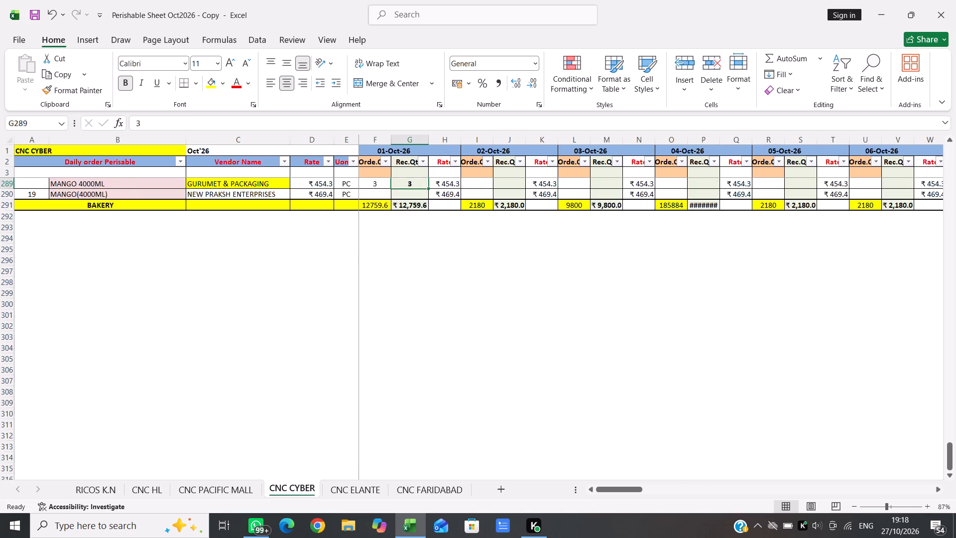
pyautogui.hotkey('ctrl', 'Up')
pyautogui.hotkey('ctrl', 'Up')
pyautogui.hotkey('ctrl', 'Up')
pyautogui.hotkey('ctrl', 'Up')
pyautogui.hotkey('ctrl', 'Up')
pyautogui.hotkey('ctrl', 'Up')
pyautogui.hotkey('ctrl', 'Up')
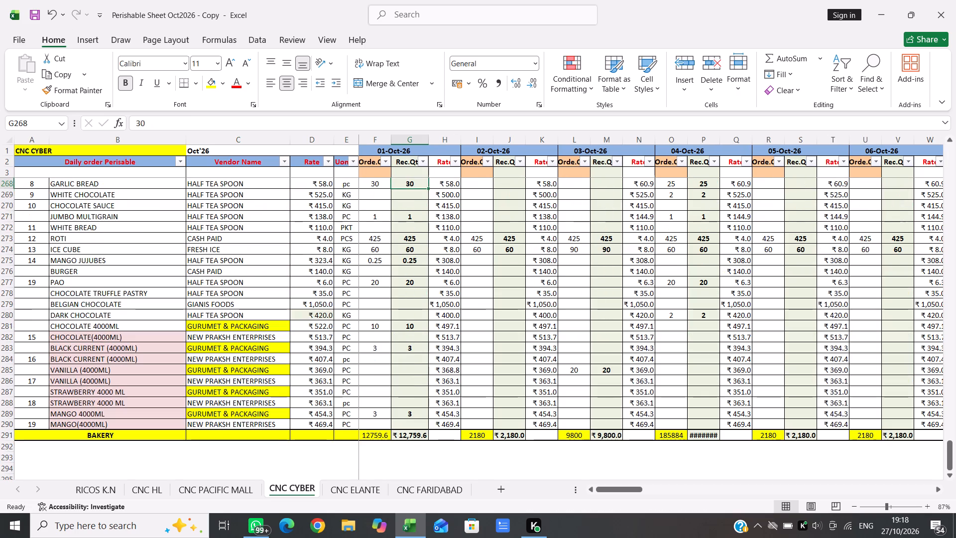
pyautogui.hotkey('ctrl', 'Left')
pyautogui.press('Right')
pyautogui.press('Right')
pyautogui.press('Right')
pyautogui.press('Left')
pyautogui.hotkey('ctrl', 'Up')
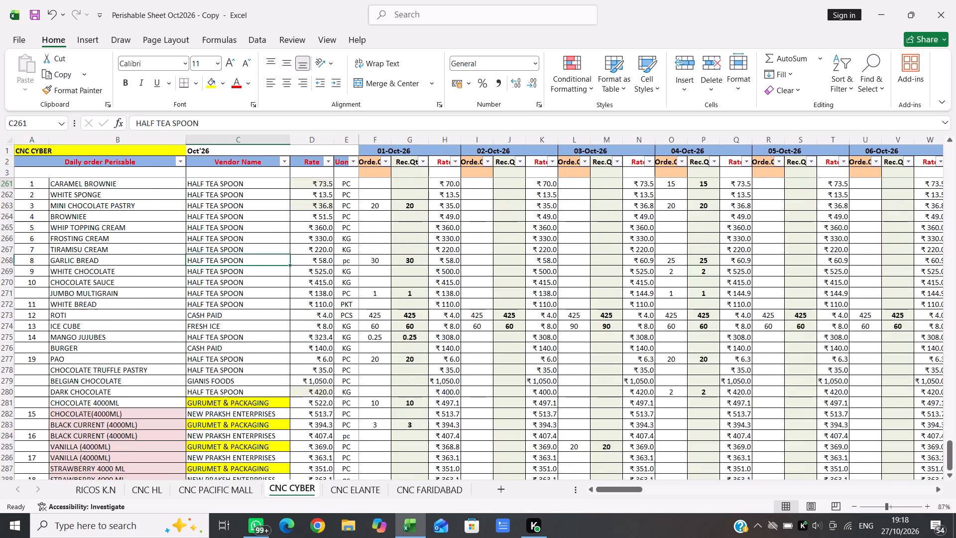
pyautogui.hotkey('ctrl', 'Up')
pyautogui.hotkey('ctrl', 'Up')
pyautogui.hotkey('ctrl', 'Up')
pyautogui.hotkey('ctrl', 'Up')
pyautogui.hotkey('ctrl', 'Up')
pyautogui.hotkey('ctrl', 'Up')
pyautogui.hotkey('ctrl', 'Up')
pyautogui.hotkey('ctrl', 'Up')
pyautogui.hotkey('ctrl', 'Up')
pyautogui.hotkey('ctrl', 'Up')
pyautogui.hotkey('ctrl', 'Up')
pyautogui.hotkey('ctrl', 'Up')
pyautogui.hotkey('ctrl', 'Up')
pyautogui.hotkey('ctrl', 'Up')
pyautogui.hotkey('ctrl', 'Up')
pyautogui.hotkey('ctrl', 'Up')
pyautogui.hotkey('ctrl', 'Up')
pyautogui.hotkey('ctrl', 'Up')
pyautogui.hotkey('ctrl', 'Up')
pyautogui.hotkey('ctrl', 'Up')
pyautogui.hotkey('ctrl', 'Up')
pyautogui.hotkey('ctrl', 'Up')
pyautogui.hotkey('ctrl', 'Up')
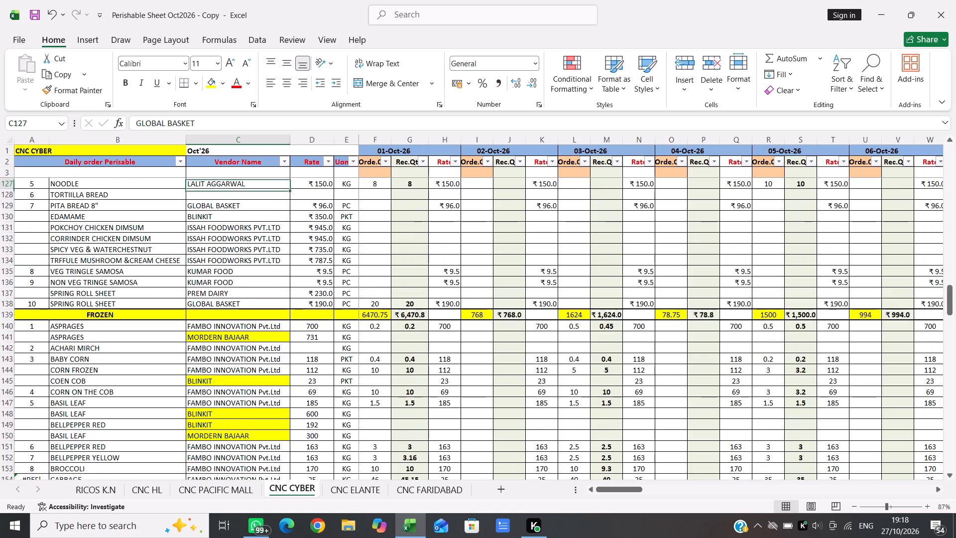
# Look across the PREM DAIRY CURD row's daily October entries through to the MTD columns.
pyautogui.hotkey('ctrl', 'Right')
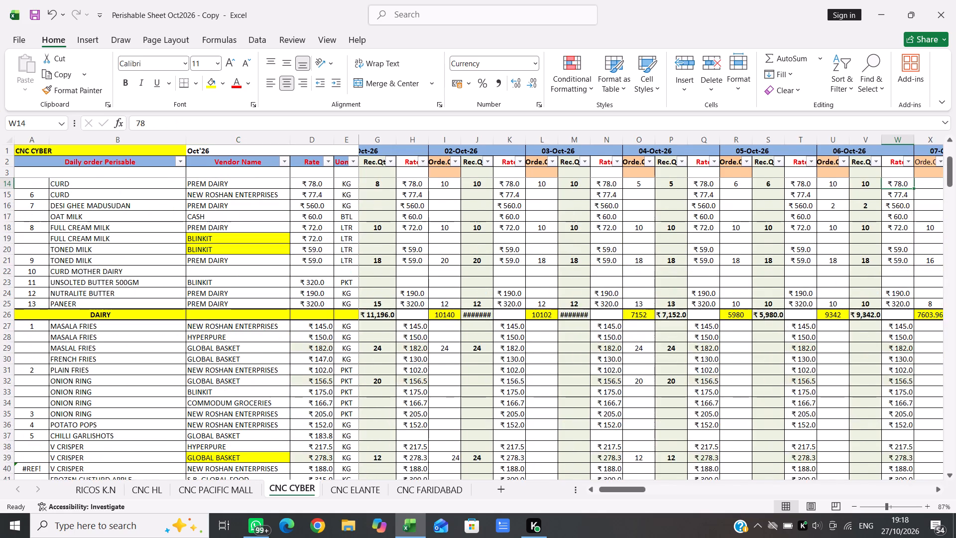
pyautogui.hotkey('ctrl', 'Right')
pyautogui.hotkey('ctrl', 'Right')
pyautogui.hotkey('ctrl', 'Right')
pyautogui.hotkey('ctrl', 'Right')
pyautogui.hotkey('ctrl', 'Right')
pyautogui.hotkey('ctrl', 'Right')
pyautogui.hotkey('ctrl', 'Right')
pyautogui.hotkey('ctrl', 'Right')
pyautogui.hotkey('ctrl', 'Right')
pyautogui.hotkey('ctrl', 'Right')
pyautogui.hotkey('ctrl', 'Right')
pyautogui.hotkey('ctrl', 'Right')
pyautogui.hotkey('ctrl', 'Right')
pyautogui.hotkey('ctrl', 'Right')
pyautogui.hotkey('ctrl', 'Right')
pyautogui.hotkey('ctrl', 'Right')
pyautogui.hotkey('ctrl', 'Right')
pyautogui.hotkey('ctrl', 'Right')
pyautogui.hotkey('ctrl', 'Right')
pyautogui.hotkey('ctrl', 'Right')
pyautogui.hotkey('ctrl', 'Right')
pyautogui.hotkey('ctrl', 'Right')
pyautogui.hotkey('ctrl', 'Right')
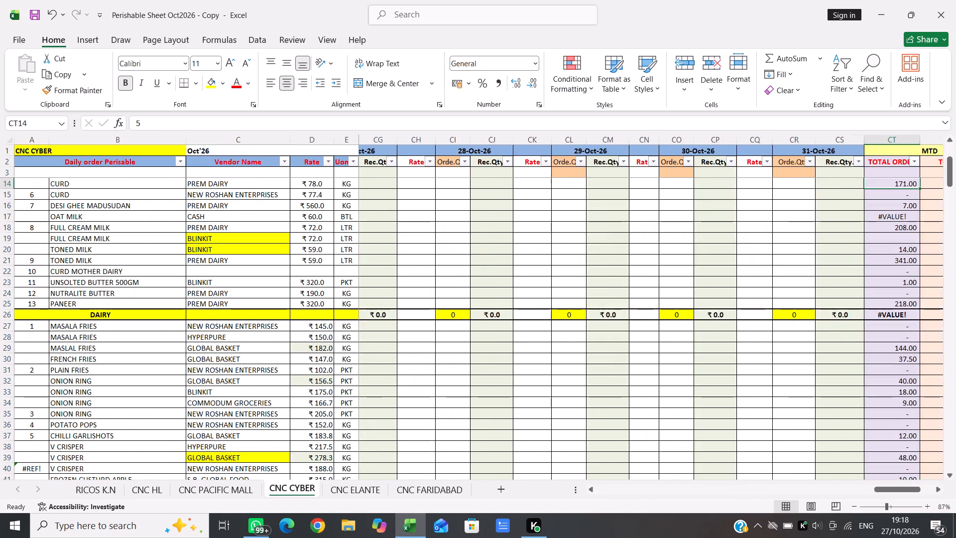
pyautogui.hotkey('ctrl', 'Up')
pyautogui.press('Down')
pyautogui.press('Down')
pyautogui.press('Down')
pyautogui.press('Up')
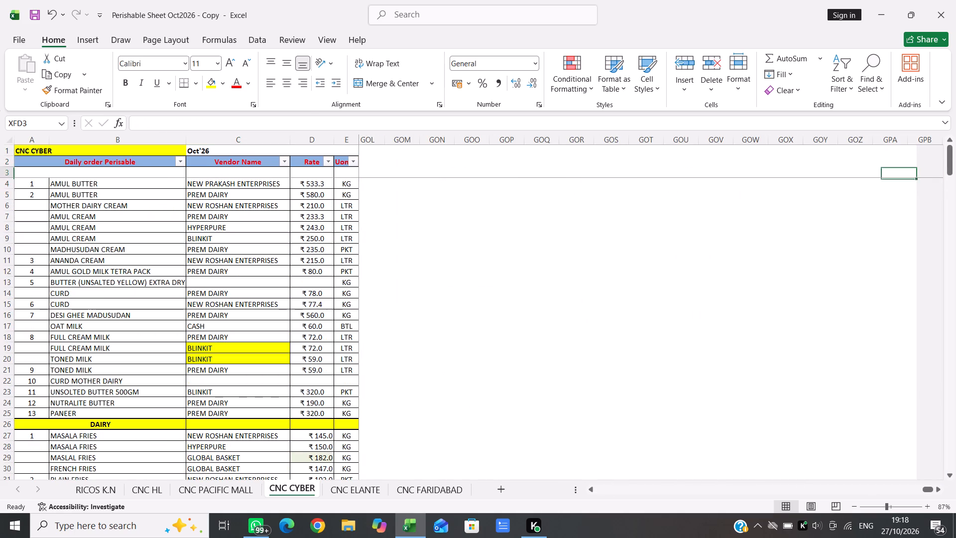
# Save the workbook again.
pyautogui.hotkey('ctrl', 's')
# Examine the MTD TOTAL ORDER formula for the first AMUL BUTTER row and the daily order cells it references.
pyautogui.hotkey('ctrl', 'Left')
pyautogui.press('Right')
pyautogui.press('Right')
pyautogui.press('Right')
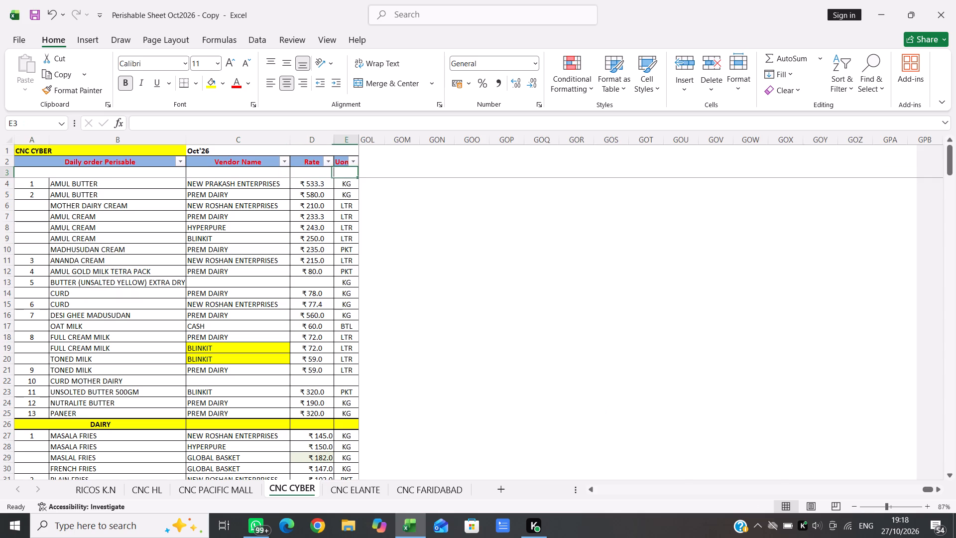
pyautogui.press('Right')
pyautogui.press('Up')
pyautogui.hotkey('ctrl', 'Right')
pyautogui.press('Right')
pyautogui.press('Left')
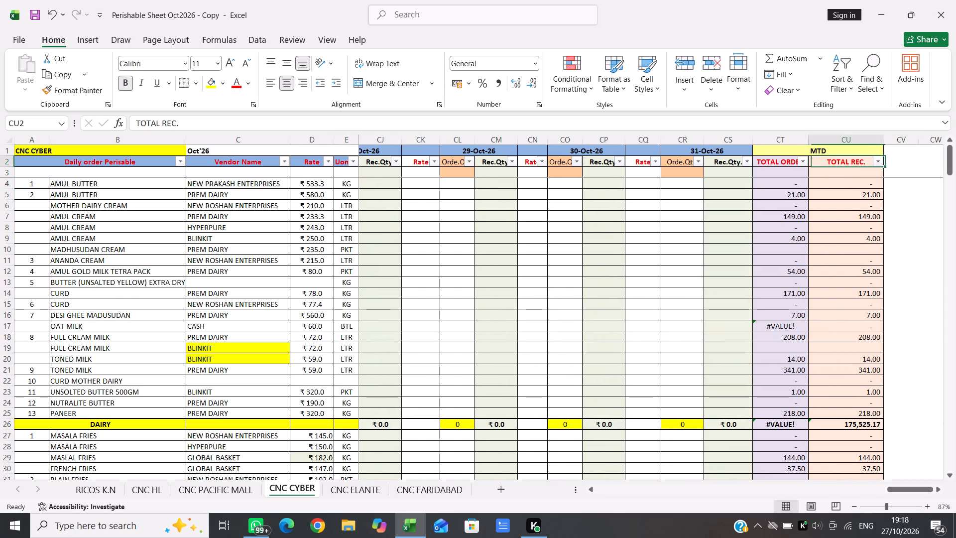
pyautogui.press('Left')
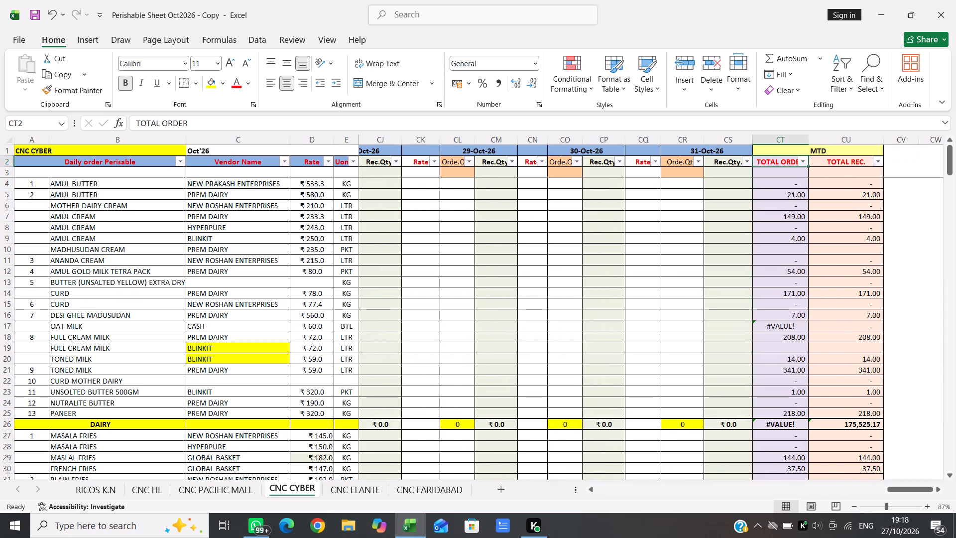
pyautogui.press('Down')
pyautogui.press('Down')
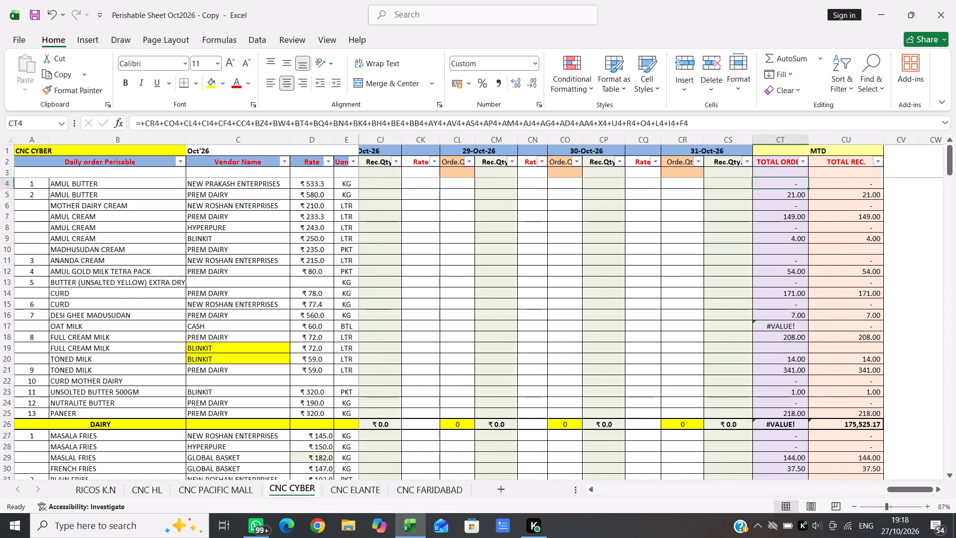
pyautogui.press('F2')
pyautogui.press('Escape')
pyautogui.press('F2')
pyautogui.press('F2')
pyautogui.press('F2')
pyautogui.press('F2')
pyautogui.press('F2')
pyautogui.press('F2')
pyautogui.press('F2')
pyautogui.press('F2')
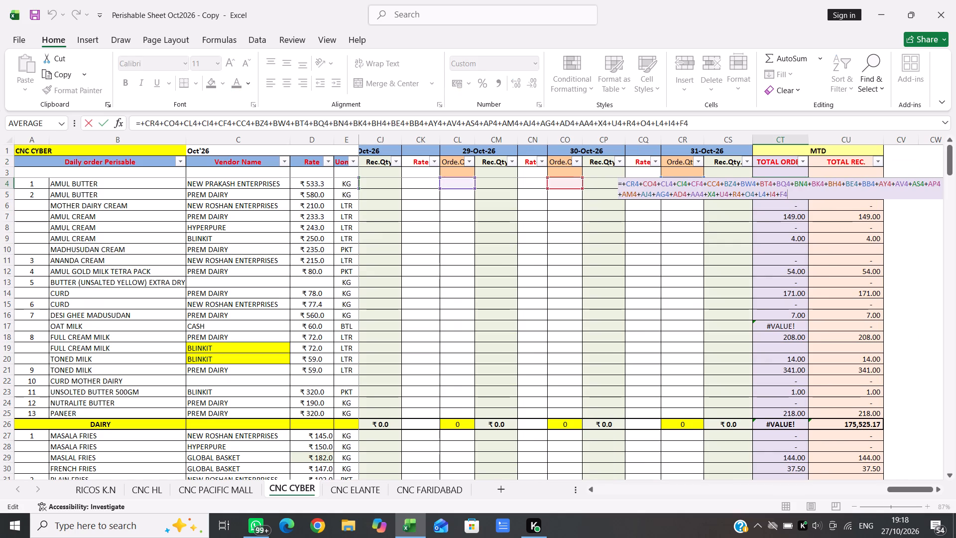
pyautogui.press('Escape')
pyautogui.press('F2')
pyautogui.press('Escape')
pyautogui.press('F2')
pyautogui.press('F2')
pyautogui.press('F2')
pyautogui.press('F2')
pyautogui.press('F2')
pyautogui.press('F2')
pyautogui.press('F2')
pyautogui.press('F2')
pyautogui.press('F2')
pyautogui.press('F2')
pyautogui.press('F2')
pyautogui.press('F2')
pyautogui.press('F2')
pyautogui.press('F2')
pyautogui.press('F2')
pyautogui.press('F2')
pyautogui.press('F2')
pyautogui.press('F2')
pyautogui.press('F2')
pyautogui.press('F2')
pyautogui.press('Escape')
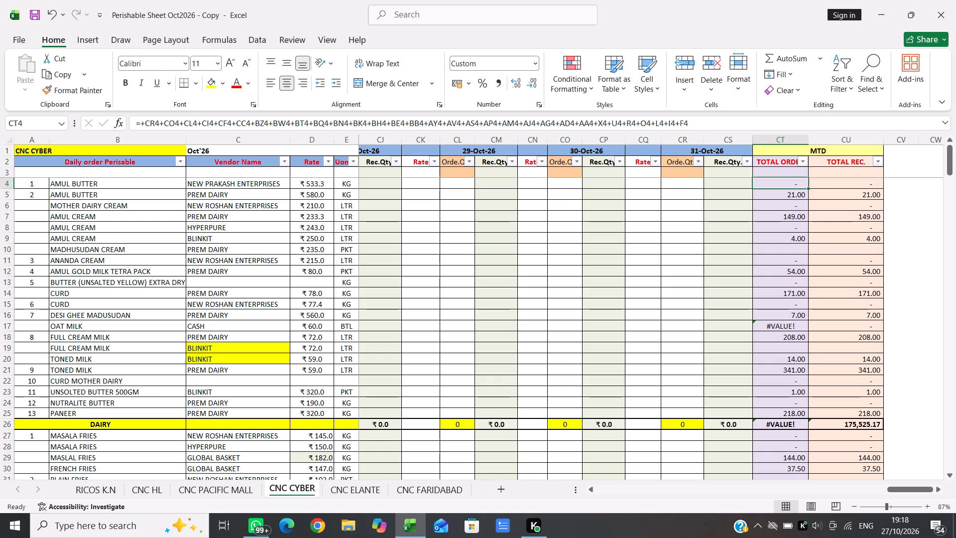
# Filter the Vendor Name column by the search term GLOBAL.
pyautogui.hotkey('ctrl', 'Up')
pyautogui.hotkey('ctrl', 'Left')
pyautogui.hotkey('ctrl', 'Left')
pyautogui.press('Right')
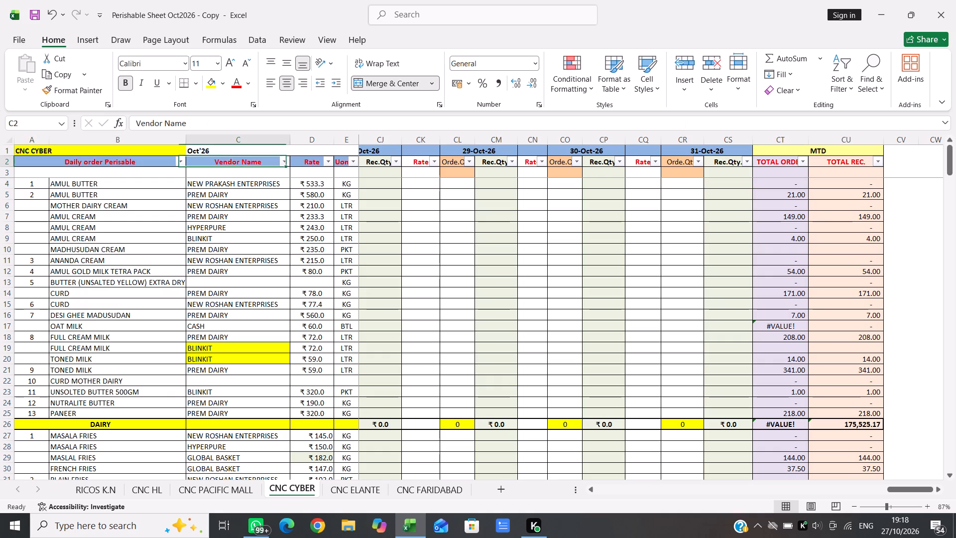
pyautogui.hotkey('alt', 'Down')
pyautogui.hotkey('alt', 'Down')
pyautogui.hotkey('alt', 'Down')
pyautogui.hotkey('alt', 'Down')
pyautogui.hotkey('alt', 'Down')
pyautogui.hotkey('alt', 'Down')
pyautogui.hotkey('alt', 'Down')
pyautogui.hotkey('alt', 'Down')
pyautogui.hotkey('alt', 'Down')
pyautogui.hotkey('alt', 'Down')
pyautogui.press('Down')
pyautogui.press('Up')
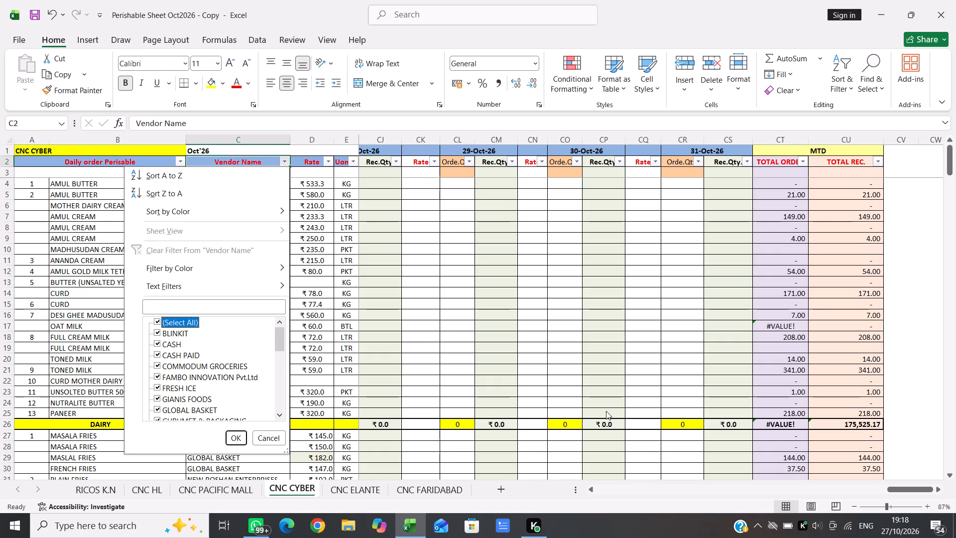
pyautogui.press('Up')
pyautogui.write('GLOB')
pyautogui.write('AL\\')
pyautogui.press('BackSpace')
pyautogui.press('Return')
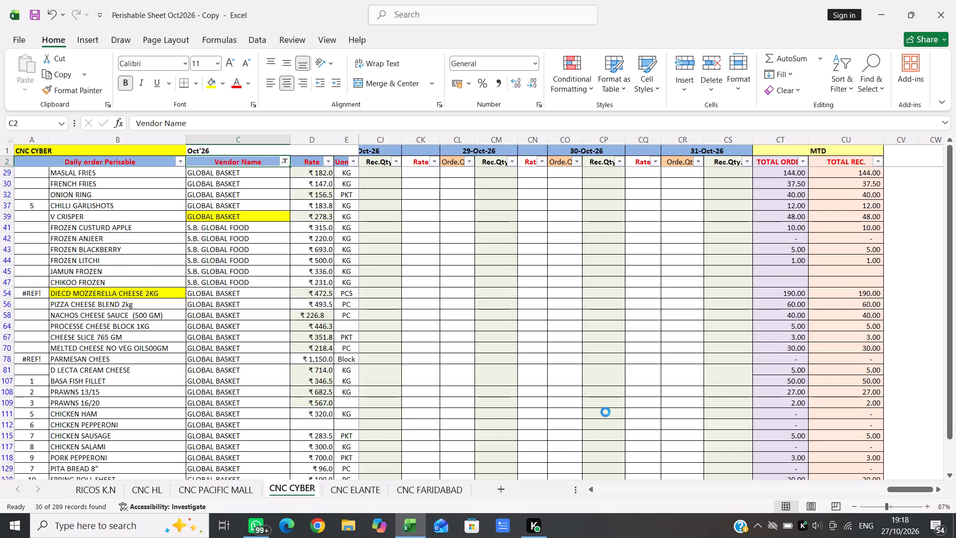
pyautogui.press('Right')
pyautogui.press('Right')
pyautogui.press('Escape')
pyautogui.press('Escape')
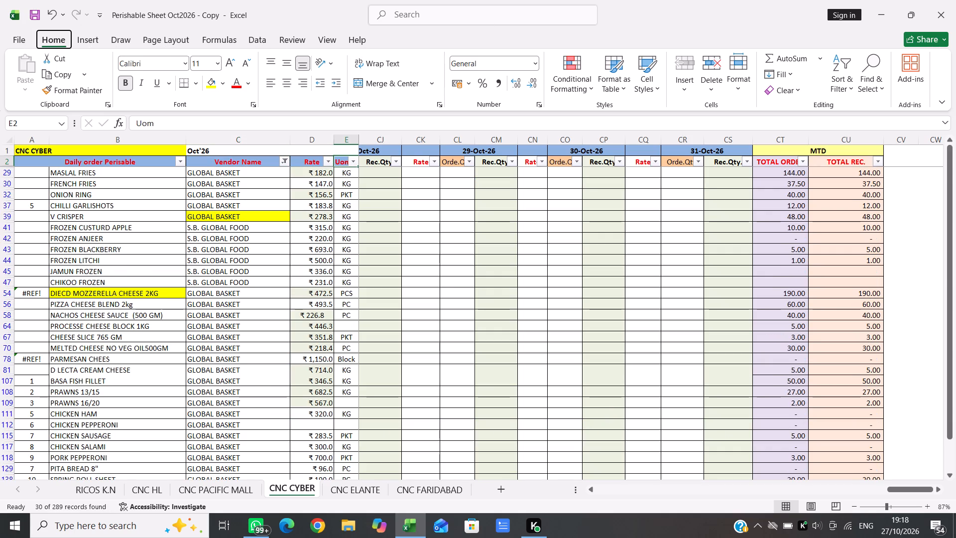
# Filter the Vendor Name column by searching GLOBAL and keeping only GLOBAL BASKET selected.
pyautogui.press('Left')
pyautogui.press('Left')
pyautogui.hotkey('alt', 'Down')
pyautogui.press('Down')
pyautogui.press('Down')
pyautogui.press('Down')
pyautogui.press('Down')
pyautogui.press('Down')
pyautogui.press('Down')
pyautogui.press('Down')
pyautogui.press('Down')
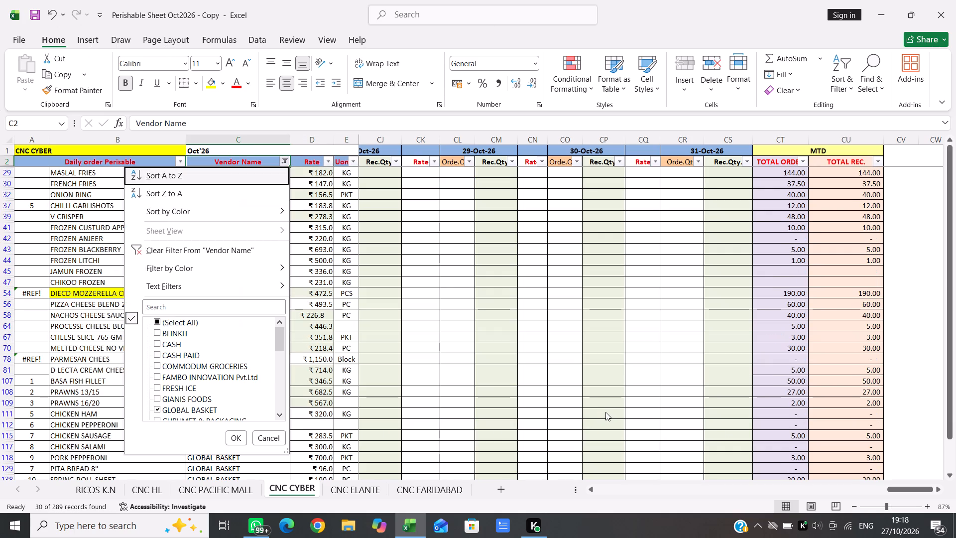
pyautogui.press('Down')
pyautogui.press('Up')
pyautogui.write('GLOB')
pyautogui.write('AL')
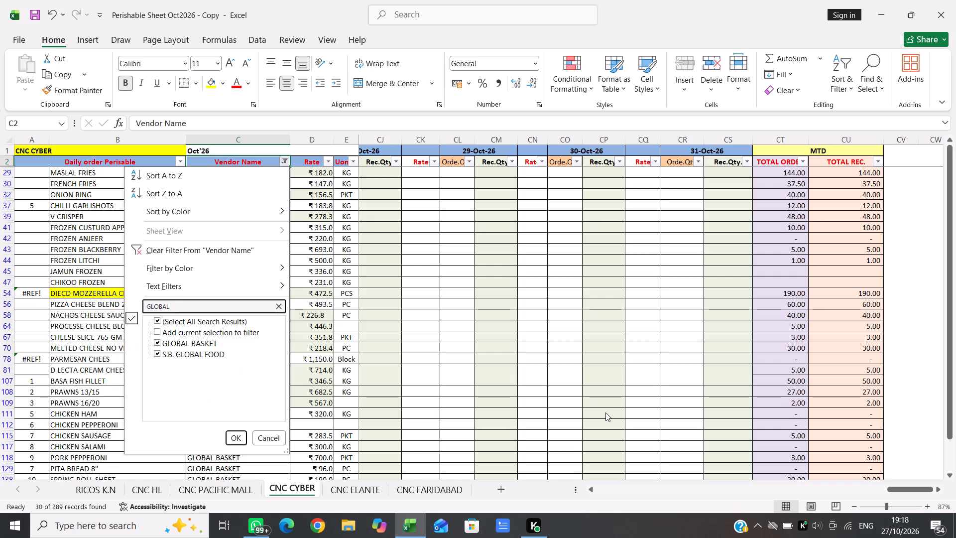
pyautogui.press('Down')
pyautogui.press('Down')
pyautogui.press('space')
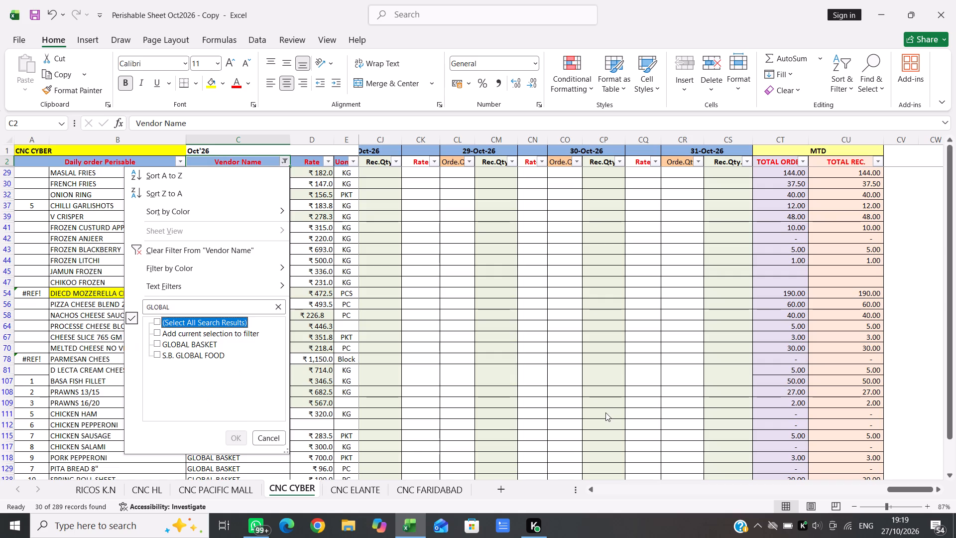
pyautogui.press('Down')
pyautogui.press('Down')
pyautogui.press('space')
pyautogui.press('Return')
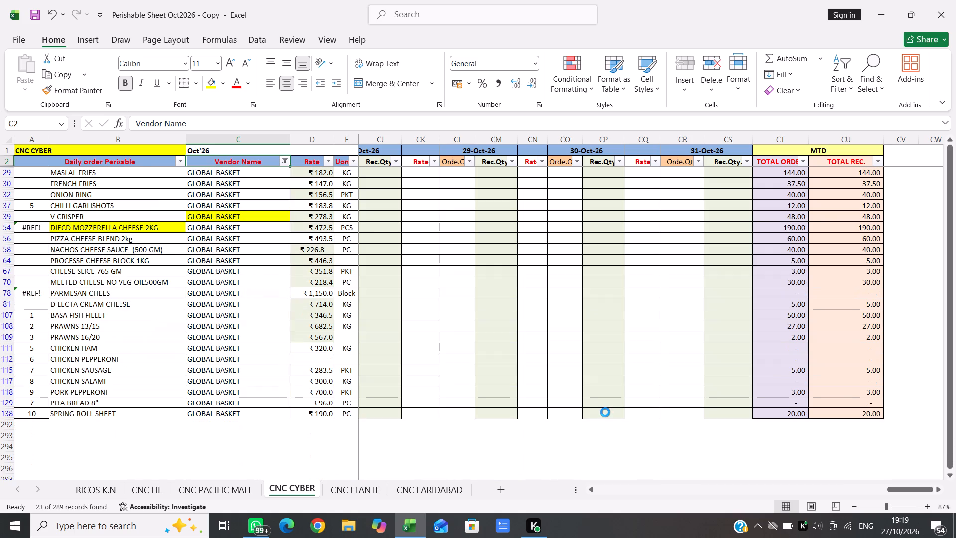
# Save the workbook.
pyautogui.press('Down')
pyautogui.hotkey('ctrl', 's')
pyautogui.press('Up')
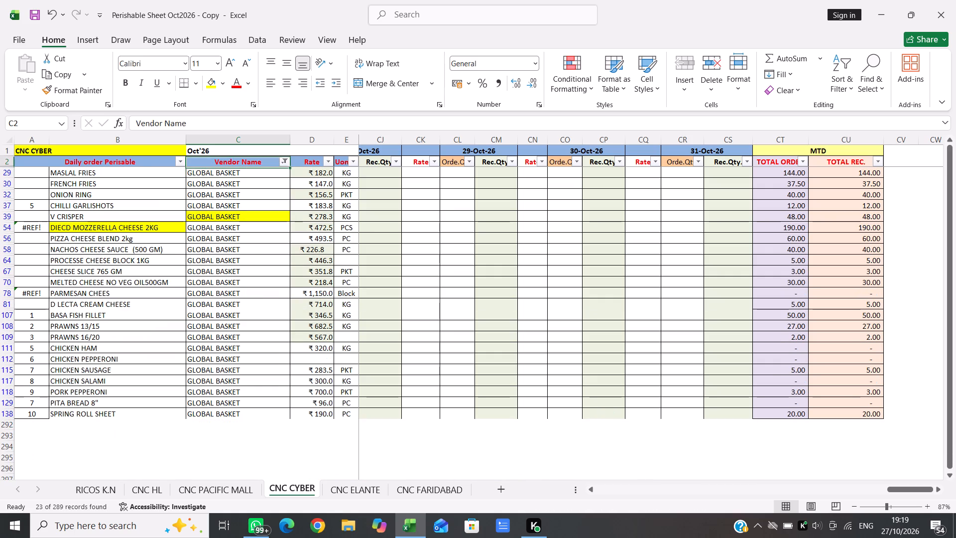
pyautogui.press('Right')
pyautogui.press('Right')
pyautogui.press('Right')
pyautogui.hotkey('ctrl', 's')
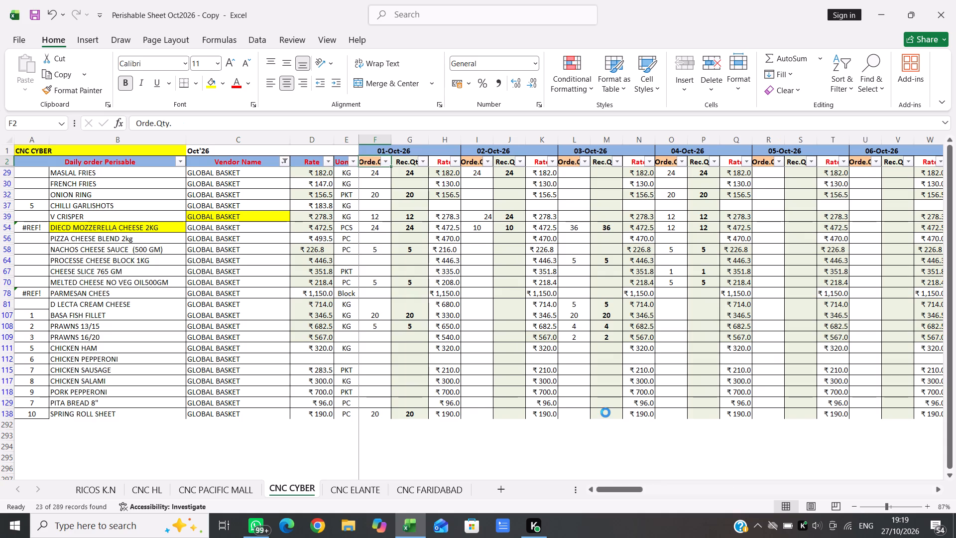
# Enter =CU29*D29 in cell CW29 to multiply the MASLAL FRIES total received quantity by its rate.
pyautogui.hotkey('ctrl', 'Right')
pyautogui.press('Right')
pyautogui.press('Left')
pyautogui.press('Down')
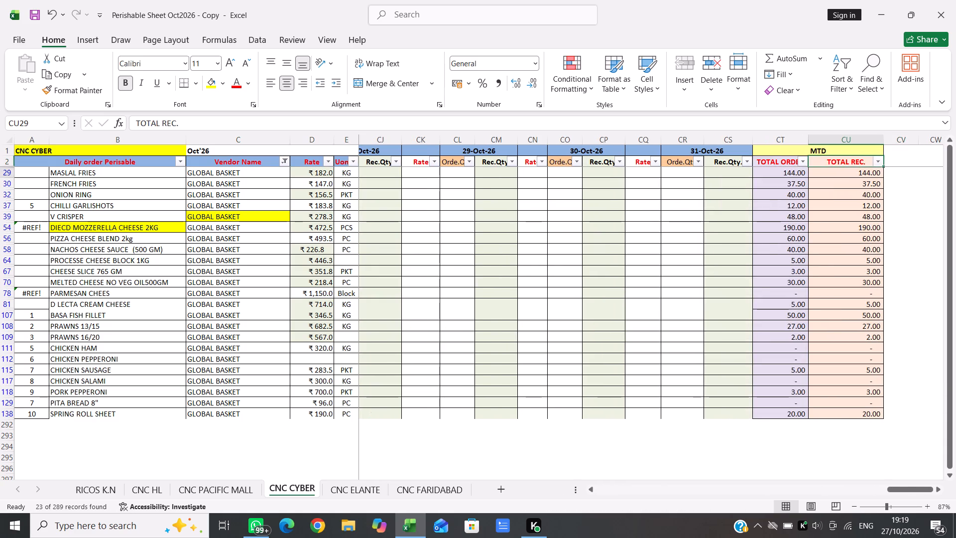
pyautogui.hotkey('ctrl', 'shift', 'Down')
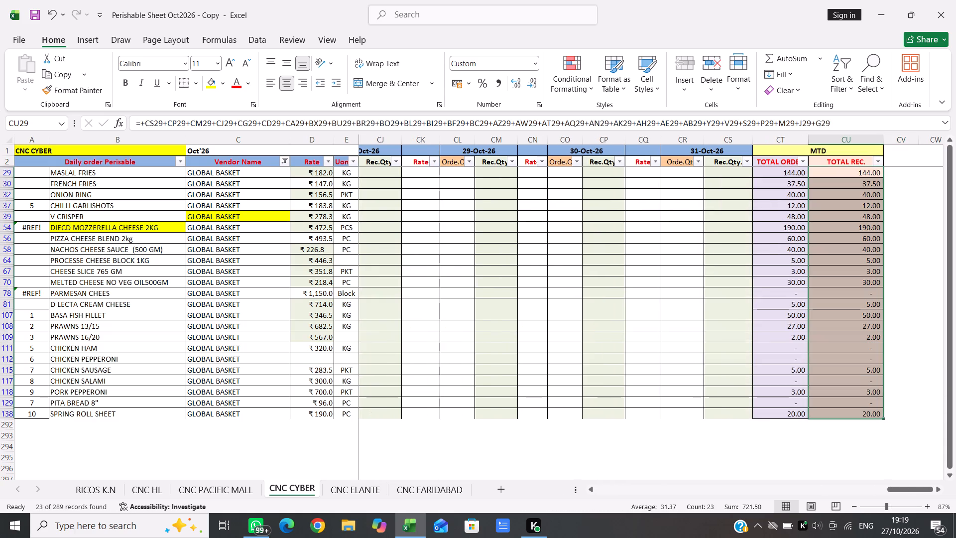
pyautogui.hotkey('ctrl', 'Down')
pyautogui.press('Down')
pyautogui.hotkey('ctrl', 'Up')
pyautogui.hotkey('ctrl', 'Up')
pyautogui.press('Down')
pyautogui.press('Right')
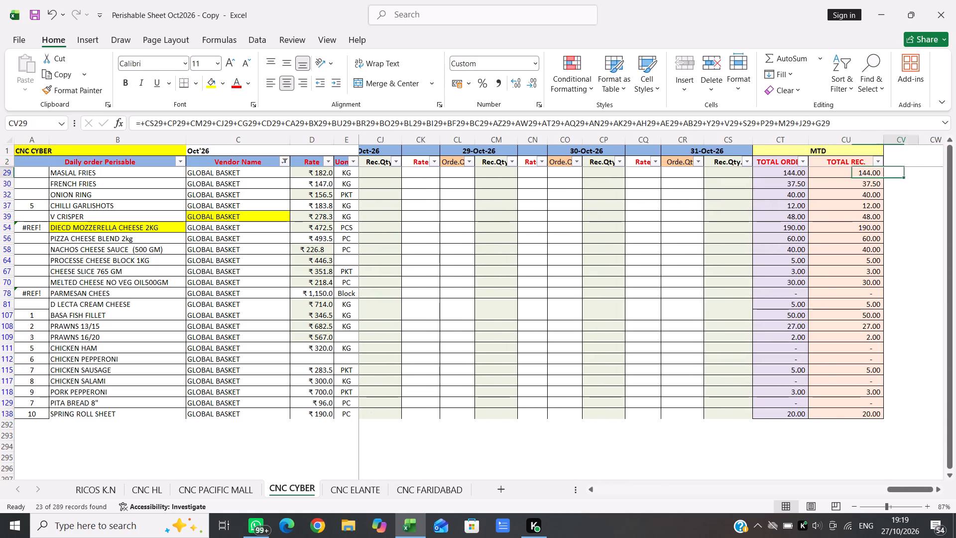
pyautogui.press('Right')
pyautogui.press('Left')
pyautogui.press('Right')
pyautogui.press('=')
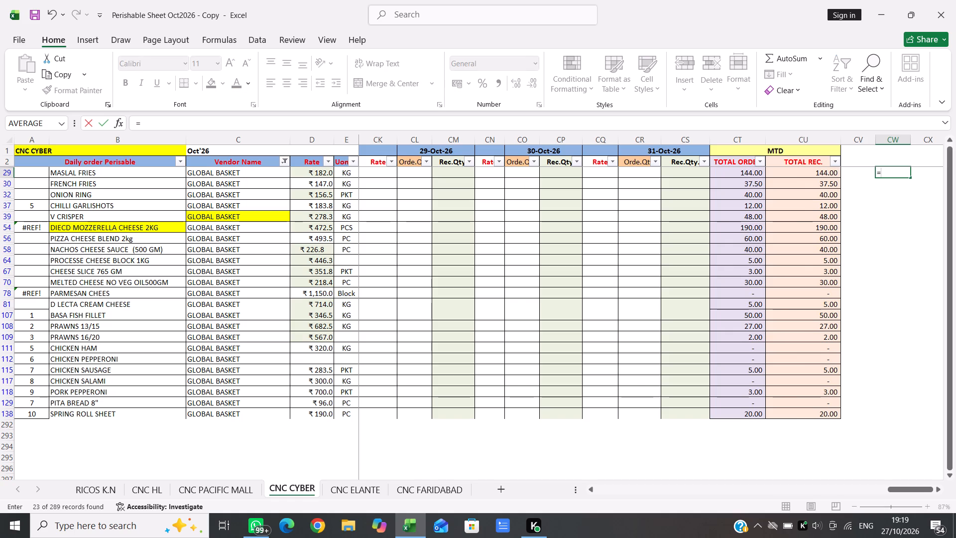
pyautogui.hotkey('ctrl', 'Left')
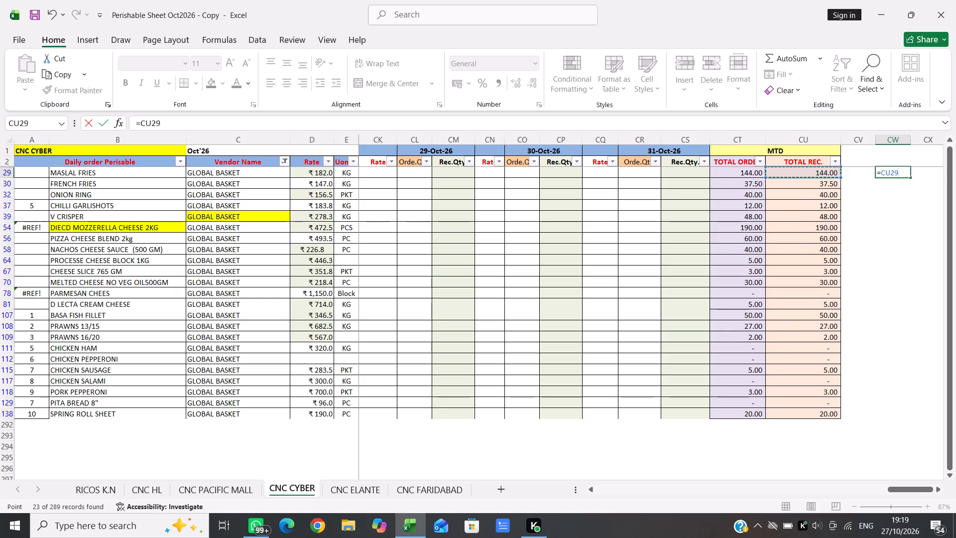
pyautogui.hotkey('shift', '*')
pyautogui.click(325, 173)
pyautogui.press('Return')
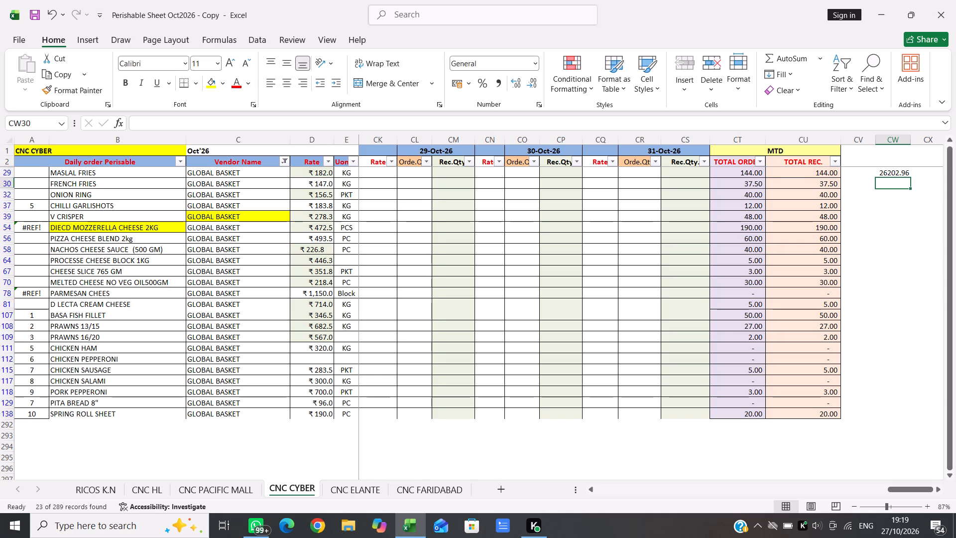
# Copy the CW29 formula and paste only formulas into the visible CW cells from FRENCH FRIES to SPRING ROLL SHEET.
pyautogui.press('Up')
pyautogui.hotkey('ctrl', 'c')
pyautogui.press('Down')
pyautogui.hotkey('shift', 'Down')
pyautogui.hotkey('shift', 'Down')
pyautogui.hotkey('shift', 'Down')
pyautogui.hotkey('shift', 'Down')
pyautogui.hotkey('shift', 'Down')
pyautogui.hotkey('shift', 'Down')
pyautogui.hotkey('shift', 'Down')
pyautogui.hotkey('shift', 'Down')
pyautogui.hotkey('shift', 'Down')
pyautogui.hotkey('shift', 'Down')
pyautogui.hotkey('shift', 'Down')
pyautogui.hotkey('shift', 'Down')
pyautogui.hotkey('shift', 'Down')
pyautogui.hotkey('shift', 'Down')
pyautogui.hotkey('shift', 'Down')
pyautogui.hotkey('shift', 'Down')
pyautogui.hotkey('shift', 'Down')
pyautogui.hotkey('shift', 'Down')
pyautogui.hotkey('shift', 'Down')
pyautogui.hotkey('shift', 'Down')
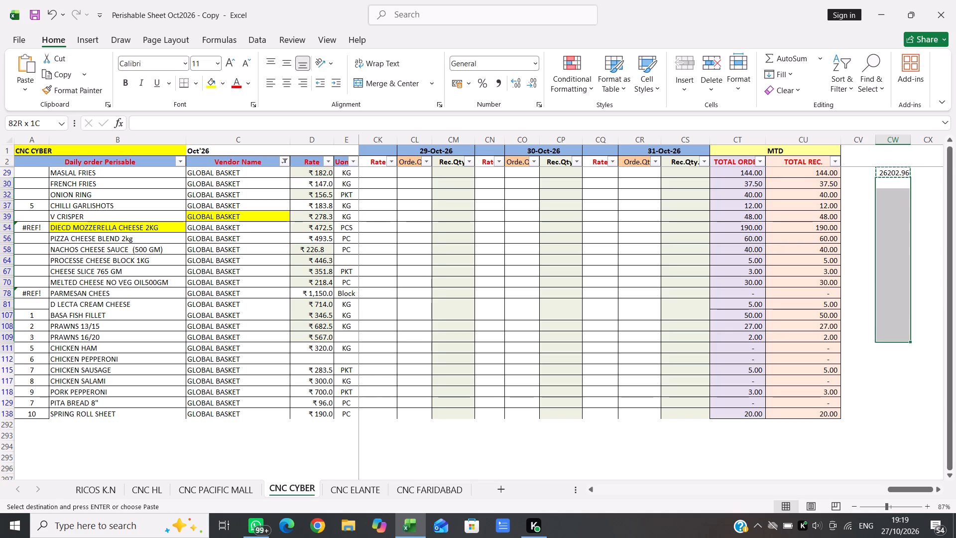
pyautogui.hotkey('shift', 'Down')
pyautogui.hotkey('alt', ';')
pyautogui.hotkey('alt', 'e')
pyautogui.write('SF')
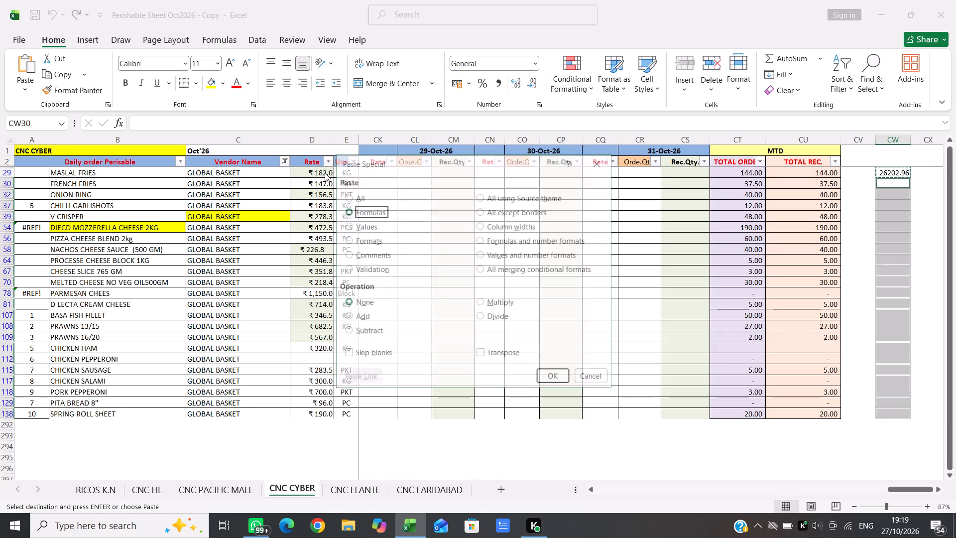
pyautogui.press('Return')
pyautogui.press('Escape')
pyautogui.press('Escape')
pyautogui.press('Escape')
# Decrease the decimals by two places for the calculated values in CW29:CW138.
pyautogui.hotkey('ctrl', 'Up')
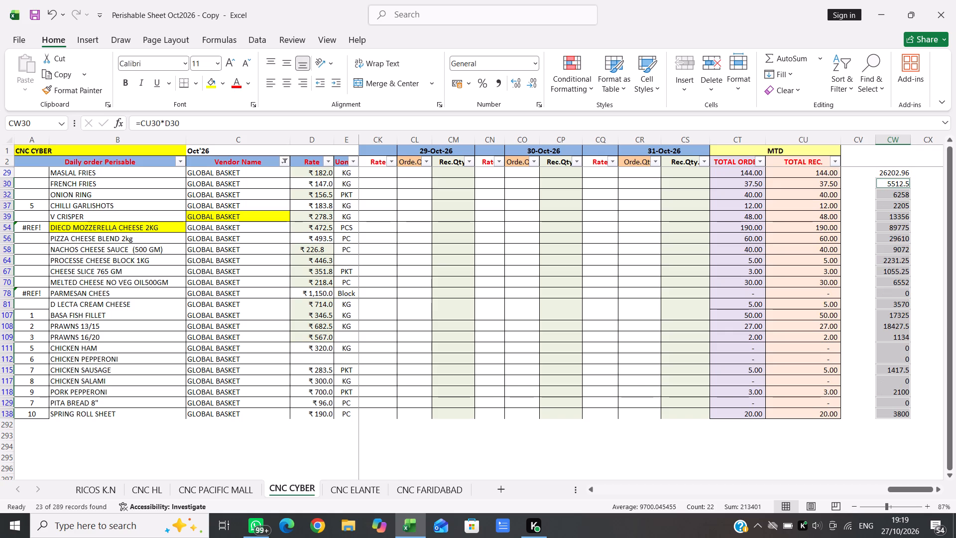
pyautogui.hotkey('ctrl', 'shift', 'Down')
pyautogui.write('H9H9')
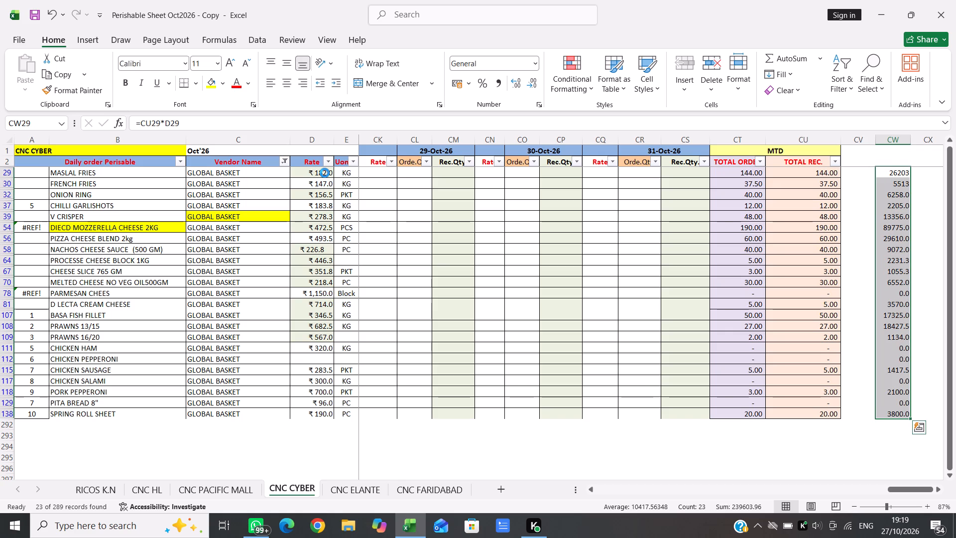
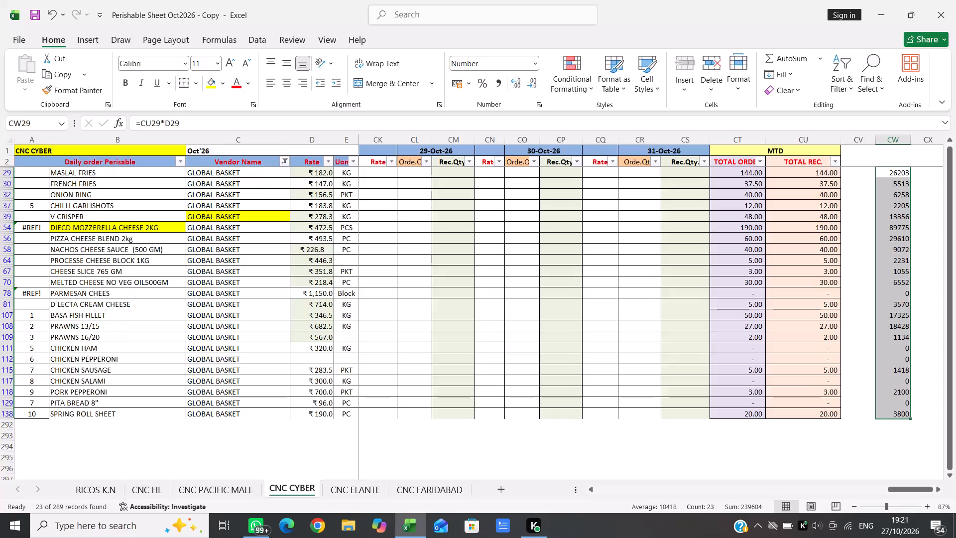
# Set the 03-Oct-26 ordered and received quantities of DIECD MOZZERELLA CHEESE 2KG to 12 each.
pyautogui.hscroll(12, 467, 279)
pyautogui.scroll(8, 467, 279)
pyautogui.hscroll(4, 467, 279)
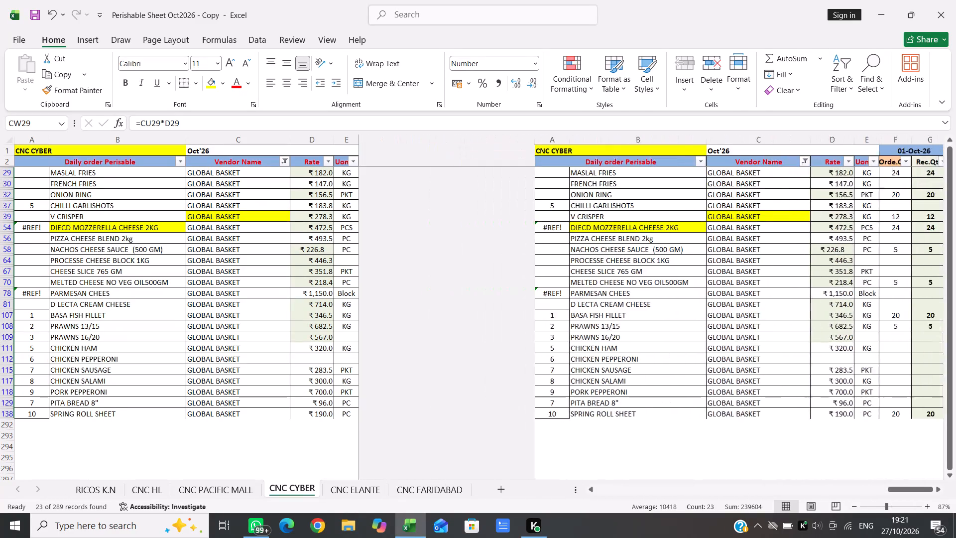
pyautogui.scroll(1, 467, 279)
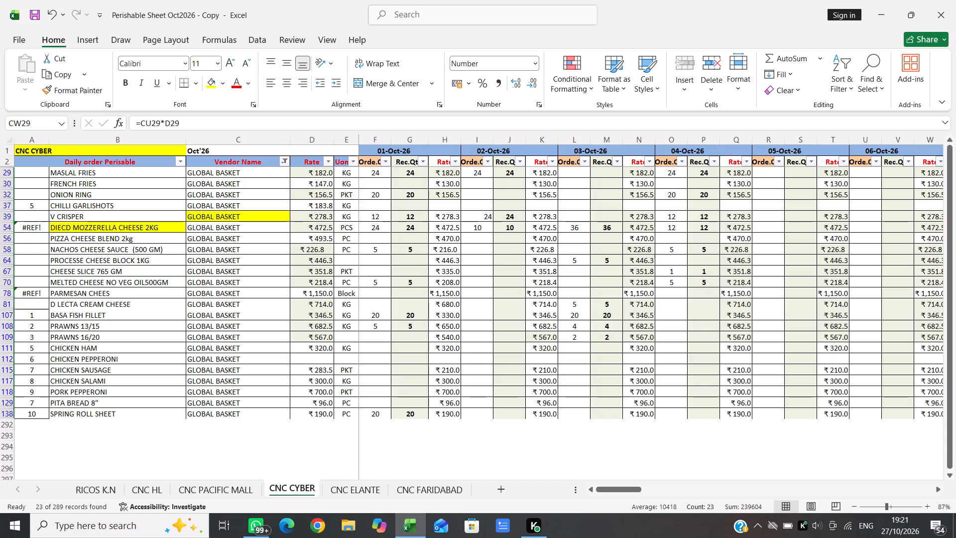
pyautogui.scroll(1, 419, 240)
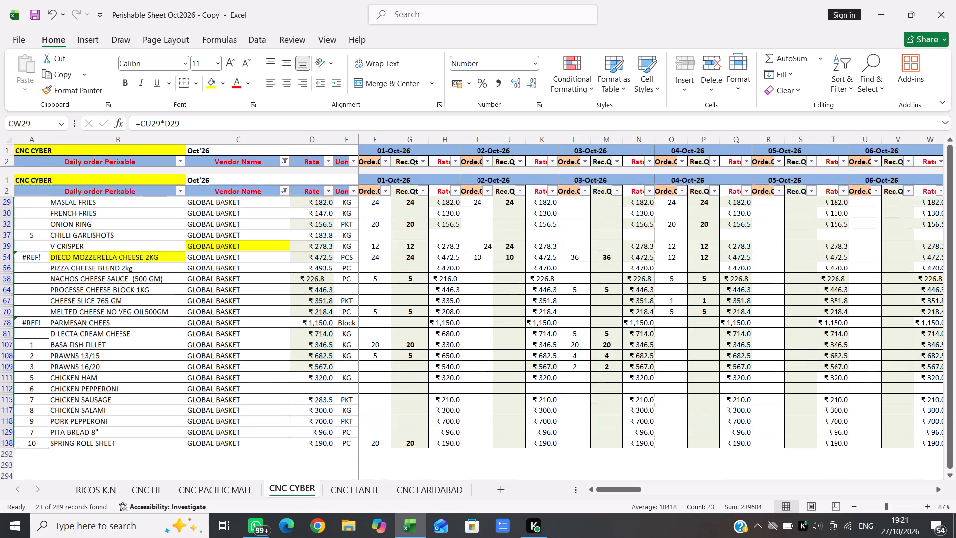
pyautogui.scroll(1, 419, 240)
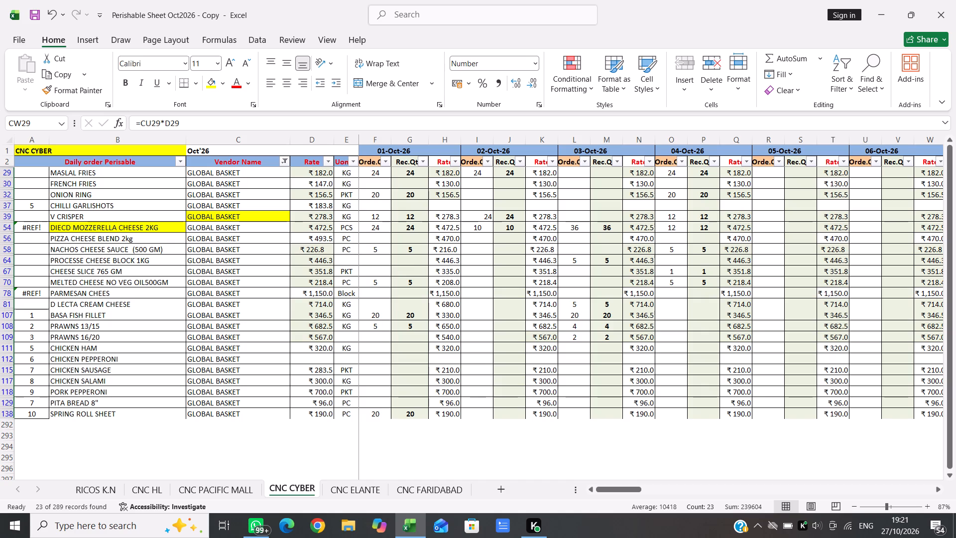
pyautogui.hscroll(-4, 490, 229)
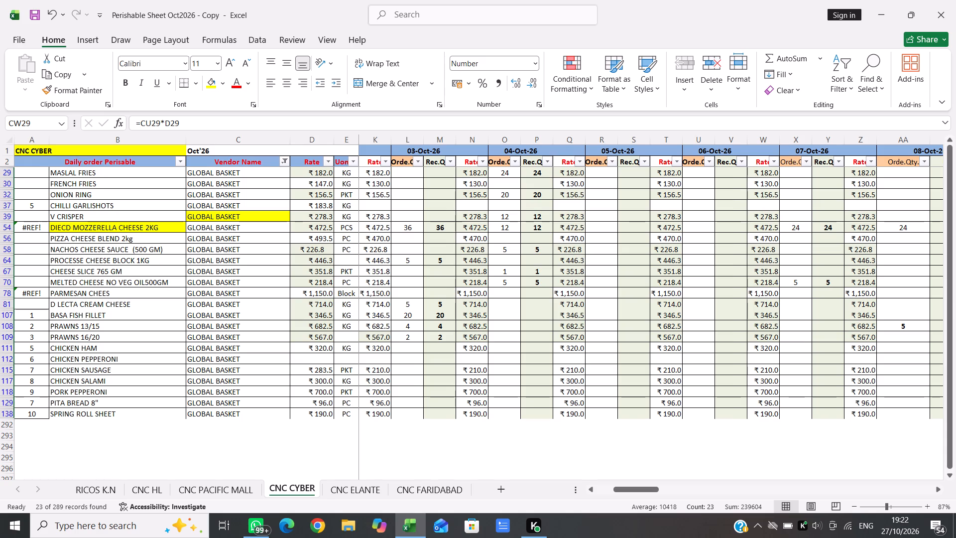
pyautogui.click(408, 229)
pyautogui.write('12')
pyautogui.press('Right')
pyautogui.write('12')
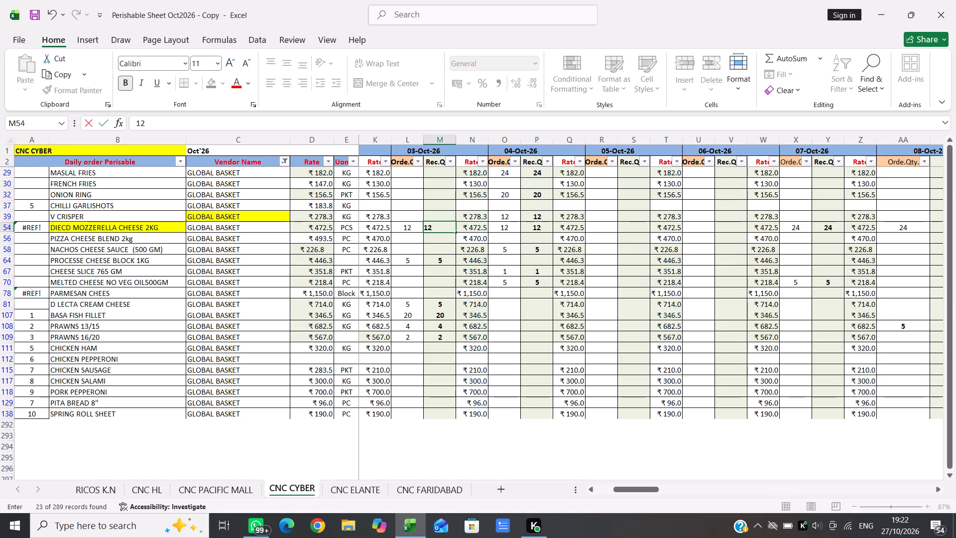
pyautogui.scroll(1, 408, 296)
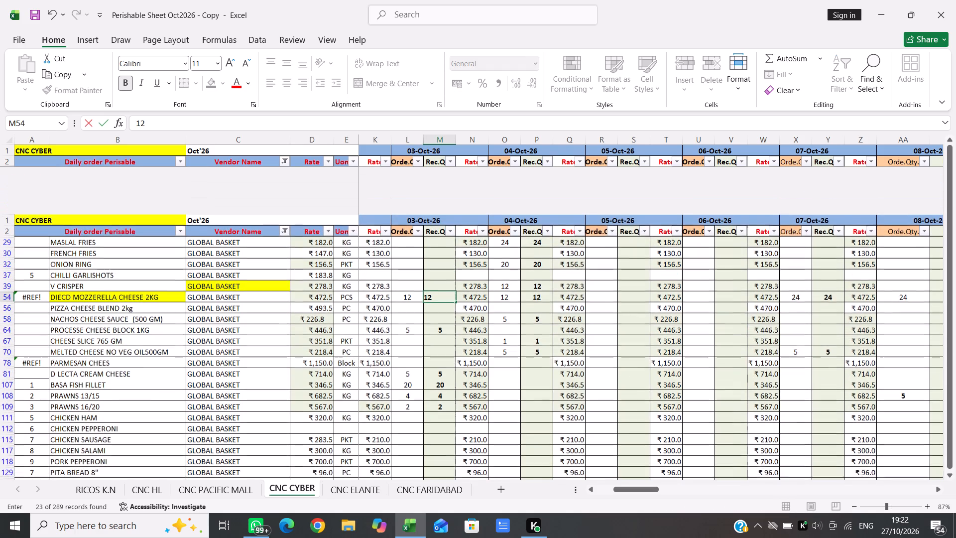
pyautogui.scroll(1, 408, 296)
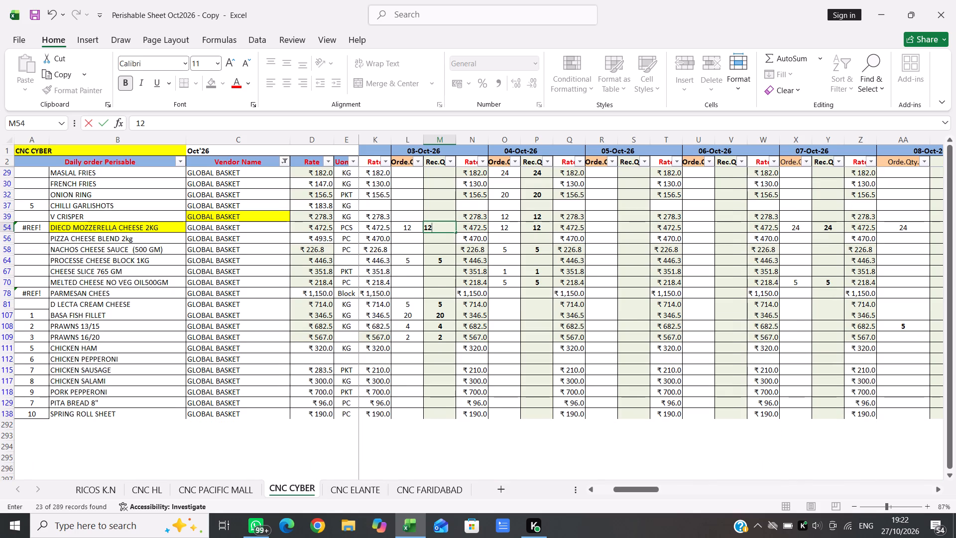
# Set the 03-Oct-26 ordered and received quantities of DIECD MOZZERELLA CHEESE 2KG to 36 each.
pyautogui.click(410, 226)
pyautogui.write('36')
pyautogui.press('Right')
pyautogui.write('36')
pyautogui.press('Down')
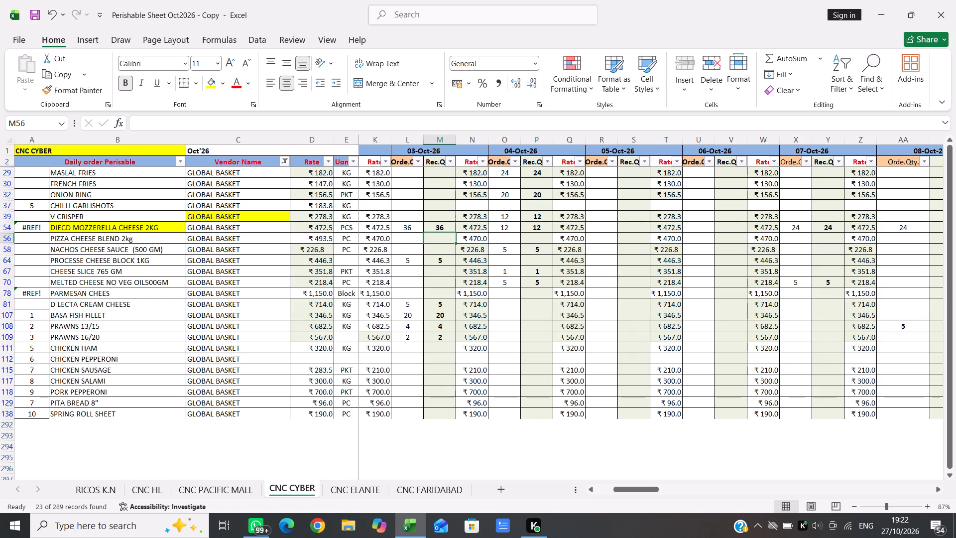
# Check the 03-Oct-26 ordered quantities of the cheese, fish and prawn items, and continue to the quantities for the following dates.
pyautogui.click(409, 316)
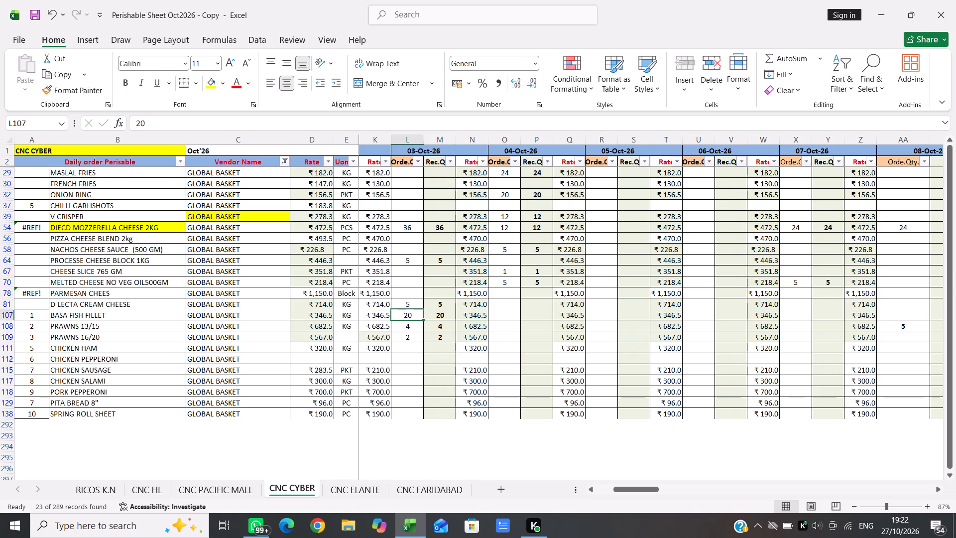
pyautogui.click(408, 325)
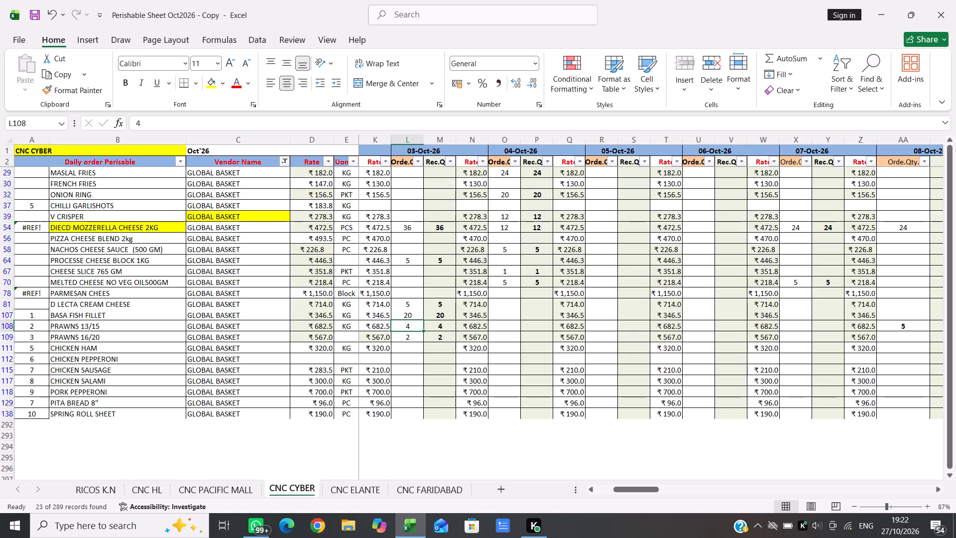
pyautogui.click(416, 337)
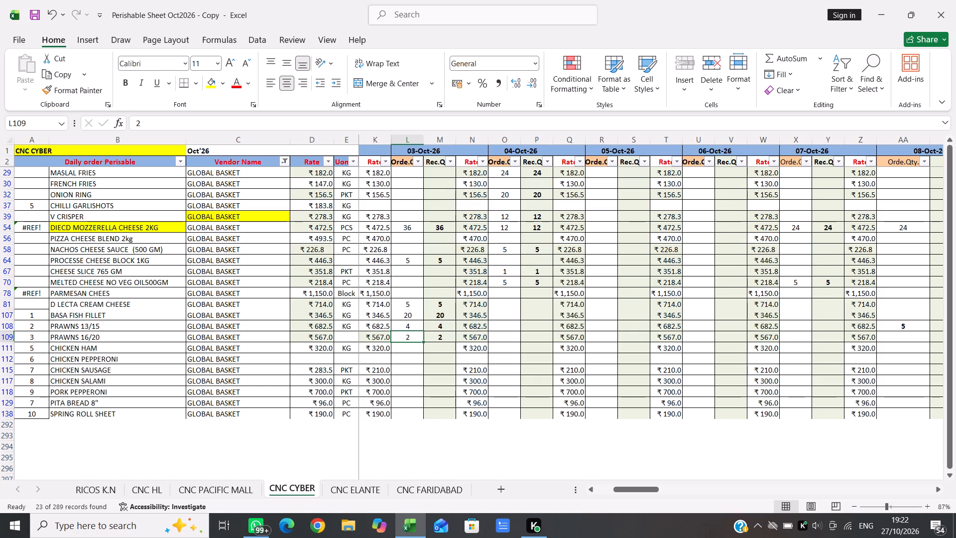
pyautogui.click(407, 306)
pyautogui.click(414, 228)
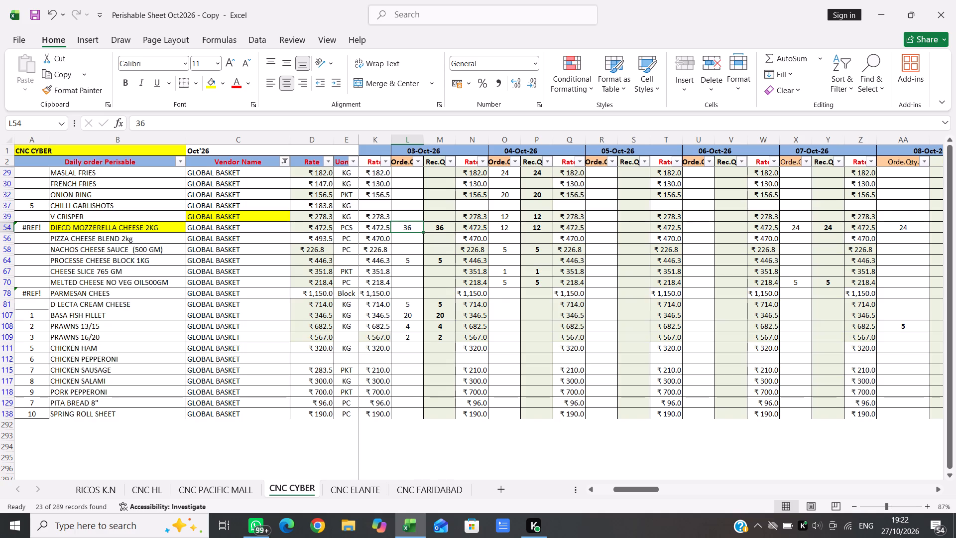
pyautogui.scroll(1, 409, 308)
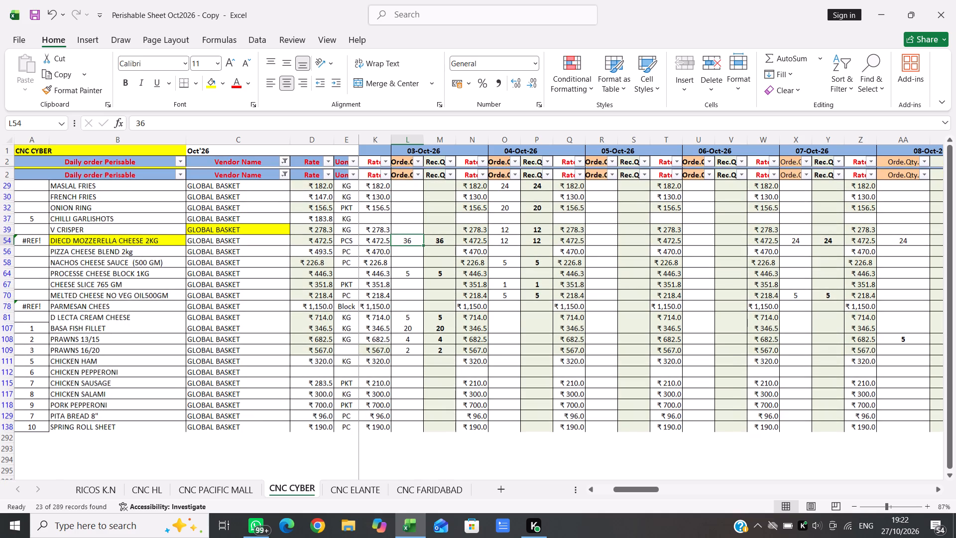
pyautogui.scroll(1, 107, 291)
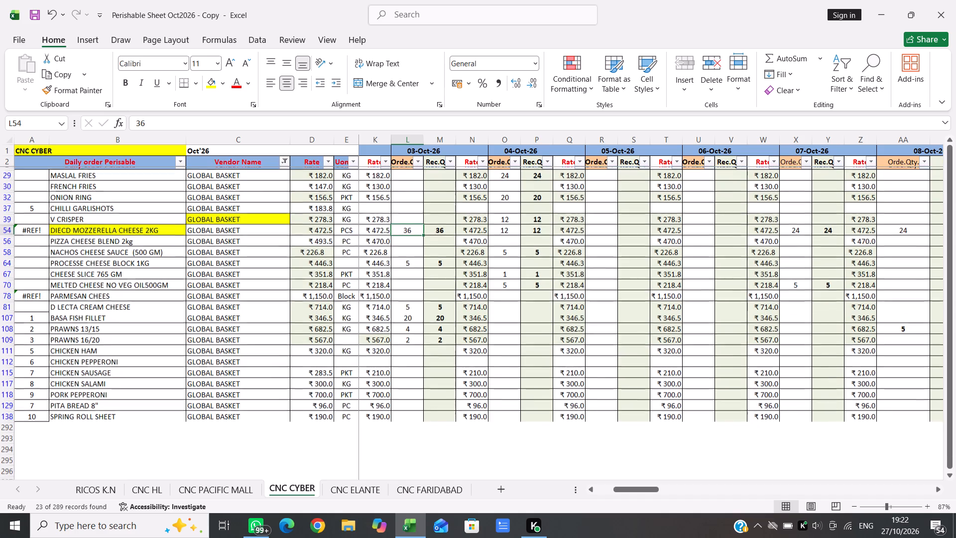
pyautogui.scroll(1, 107, 291)
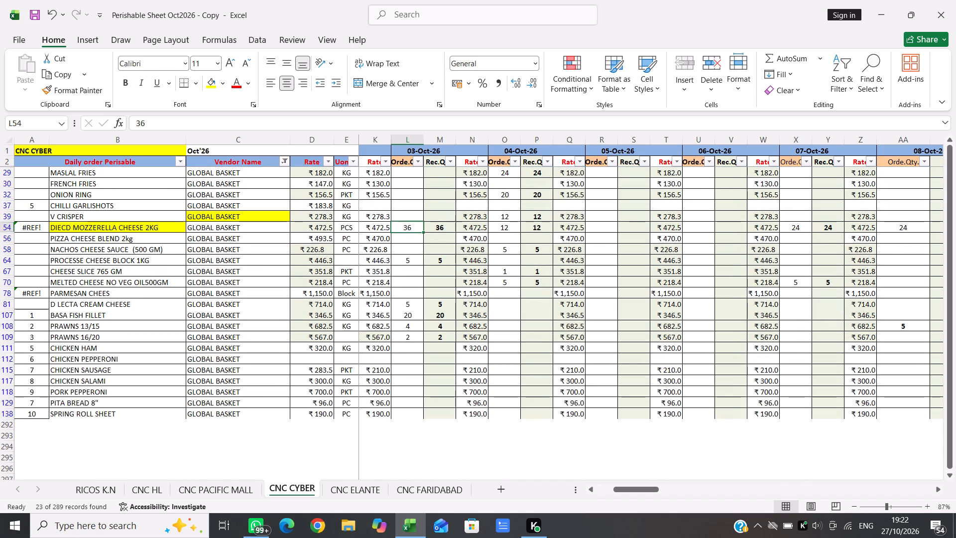
pyautogui.click(411, 260)
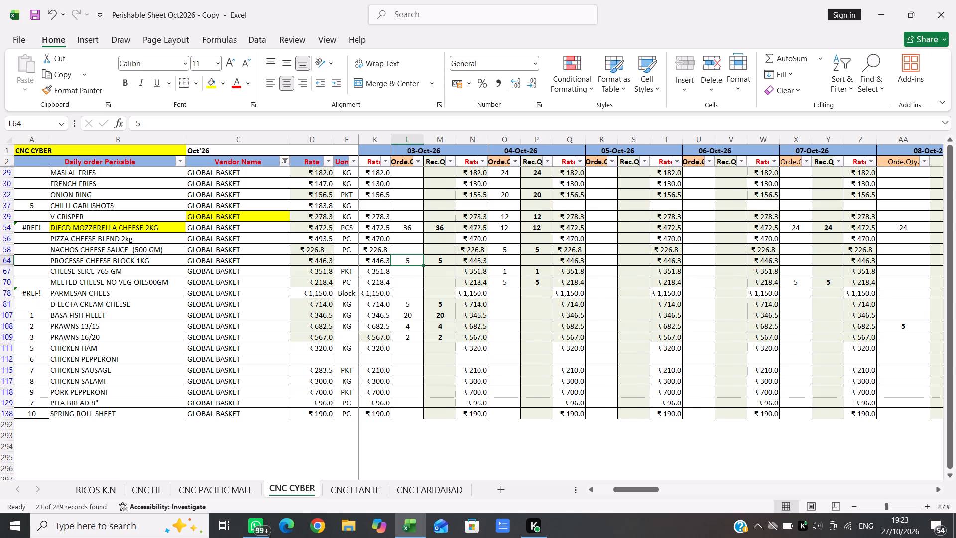
pyautogui.hscroll(-2, 518, 261)
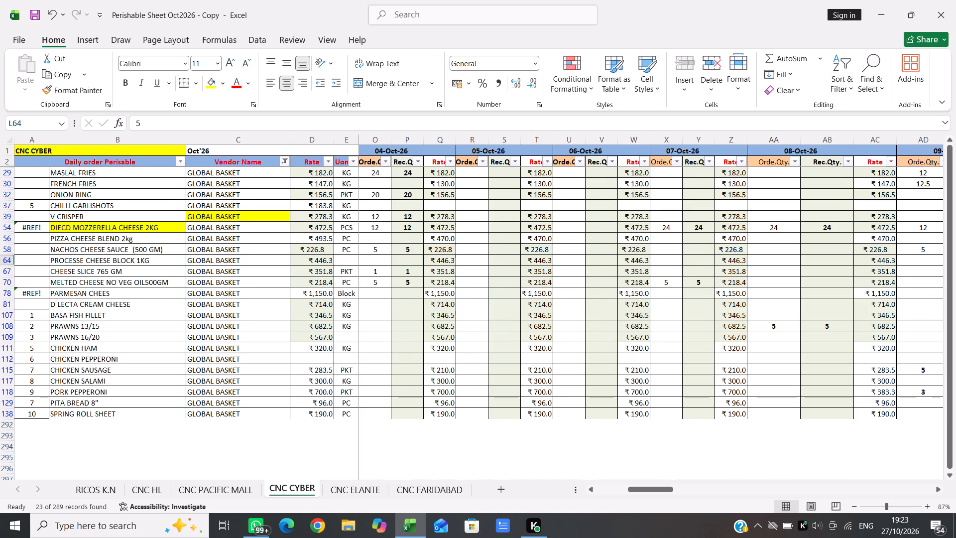
pyautogui.hscroll(-2, 421, 274)
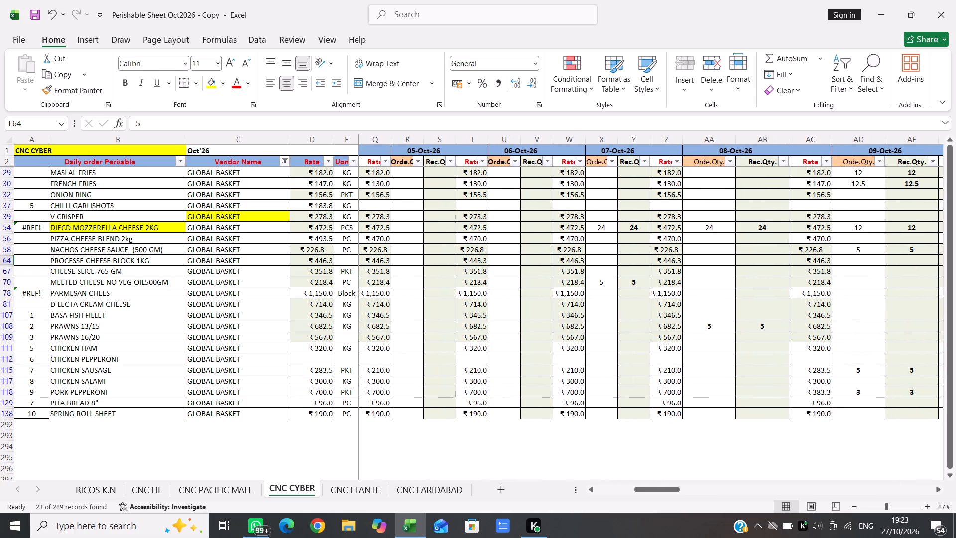
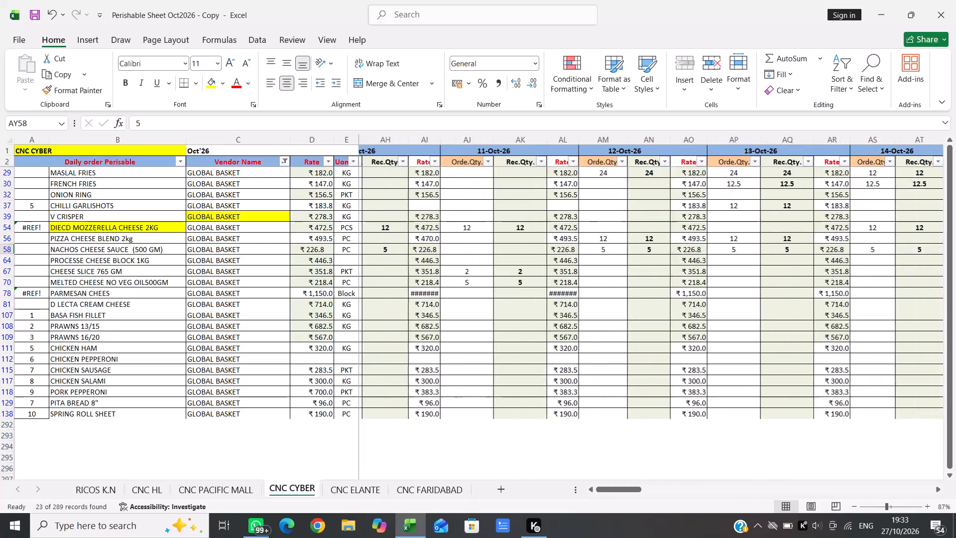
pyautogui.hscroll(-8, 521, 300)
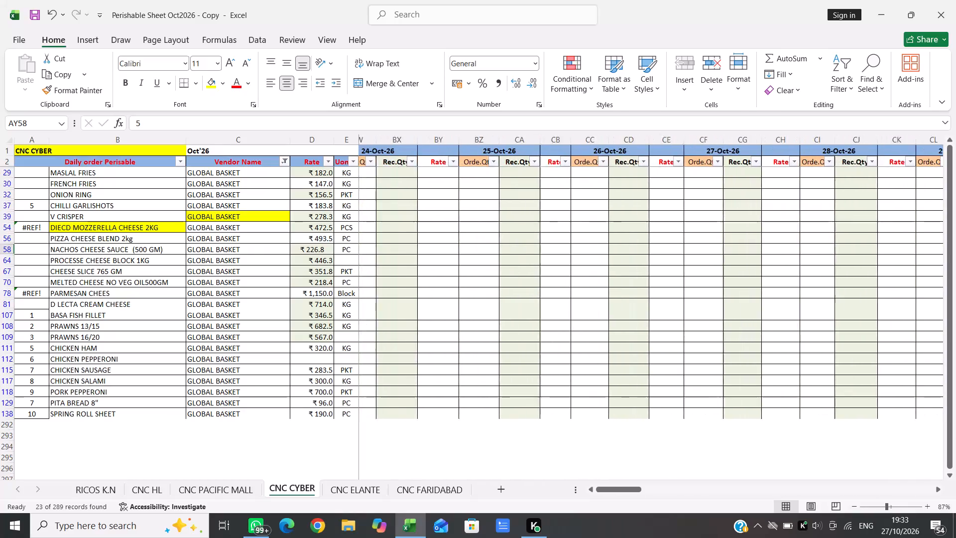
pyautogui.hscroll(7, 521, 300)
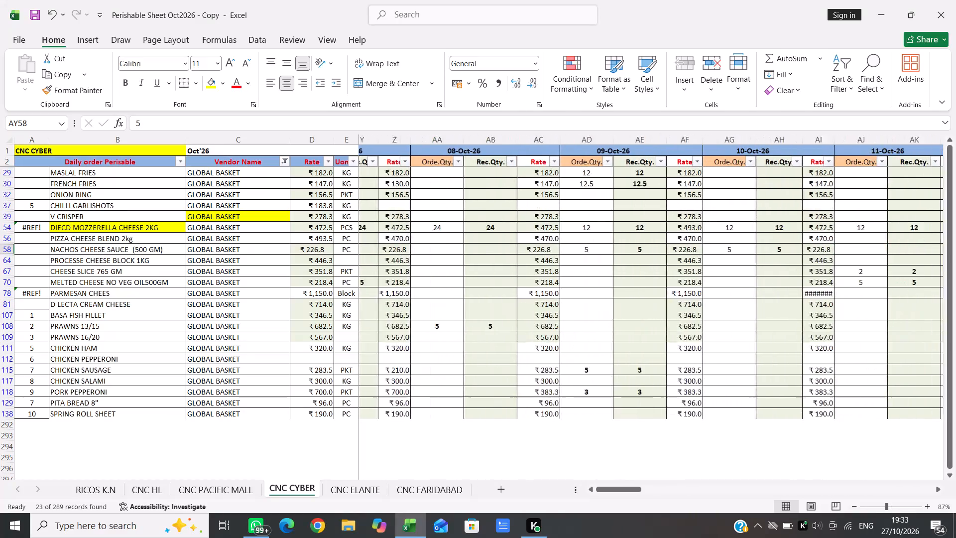
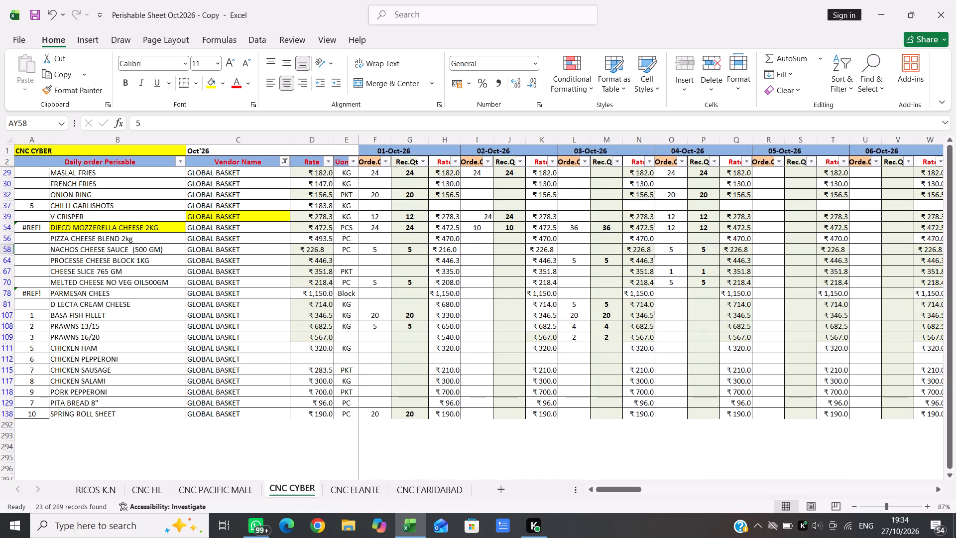
# Check the sum of the GLOBAL BASKET received values in column CW, from MASLAL FRIES through SPRING ROLL SHEET.
pyautogui.hscroll(-20, 621, 204)
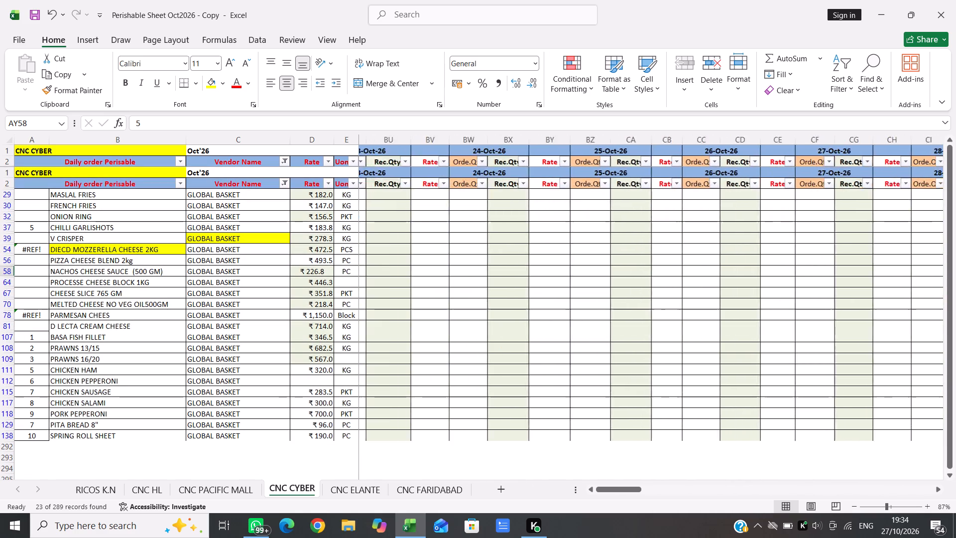
pyautogui.hscroll(-10, 621, 204)
pyautogui.hscroll(4, 621, 204)
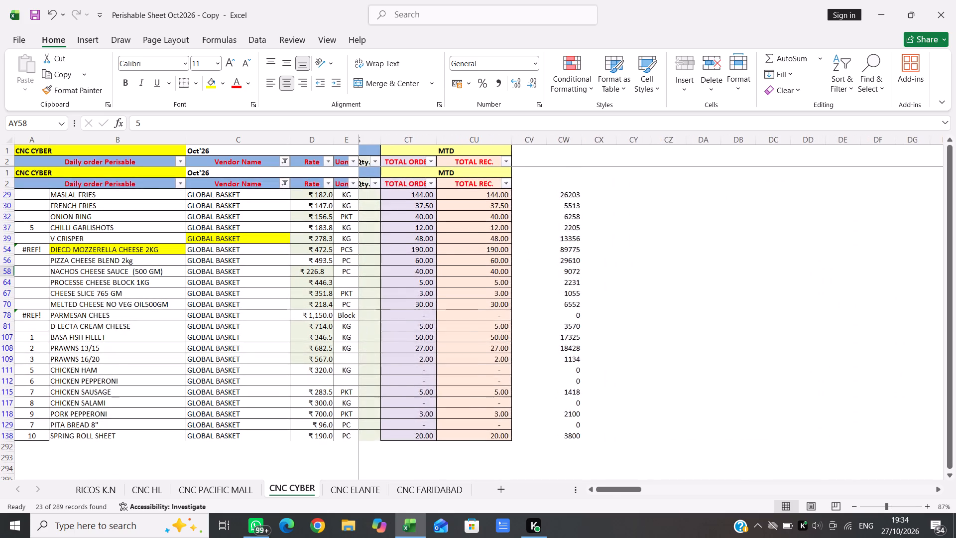
pyautogui.click(548, 174)
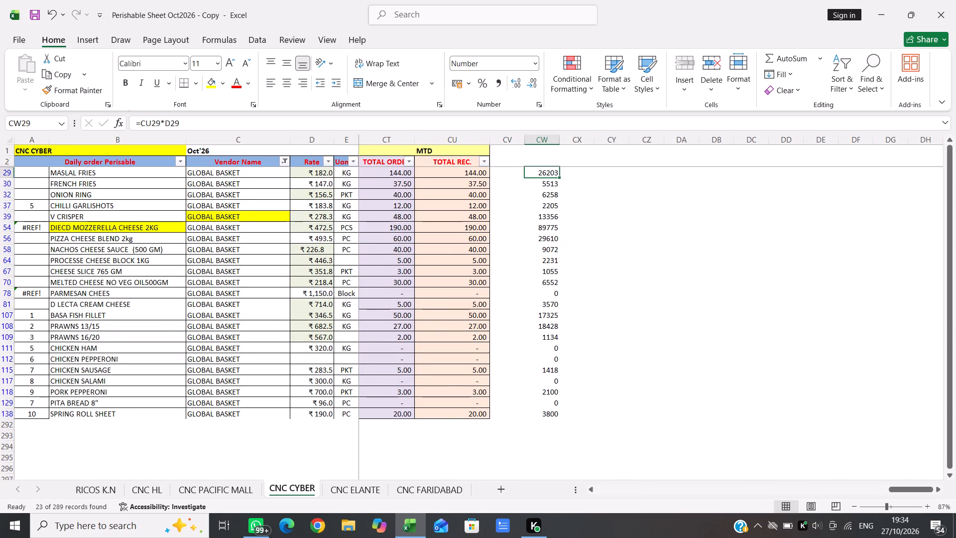
pyautogui.hotkey('shift', 'Down')
pyautogui.hotkey('shift', 'Down')
pyautogui.hotkey('shift', 'Down')
pyautogui.hotkey('shift', 'Down')
pyautogui.hotkey('shift', 'Down')
pyautogui.hotkey('shift', 'Down')
pyautogui.hotkey('shift', 'Down')
pyautogui.hotkey('shift', 'Down')
pyautogui.hotkey('shift', 'Down')
pyautogui.hotkey('shift', 'Down')
pyautogui.hotkey('shift', 'Down')
pyautogui.hotkey('shift', 'Down')
pyautogui.hotkey('shift', 'Down')
pyautogui.hotkey('shift', 'Down')
pyautogui.hotkey('shift', 'Down')
pyautogui.hotkey('shift', 'Down')
pyautogui.hotkey('shift', 'Down')
pyautogui.hotkey('shift', 'Down')
pyautogui.hotkey('shift', 'Down')
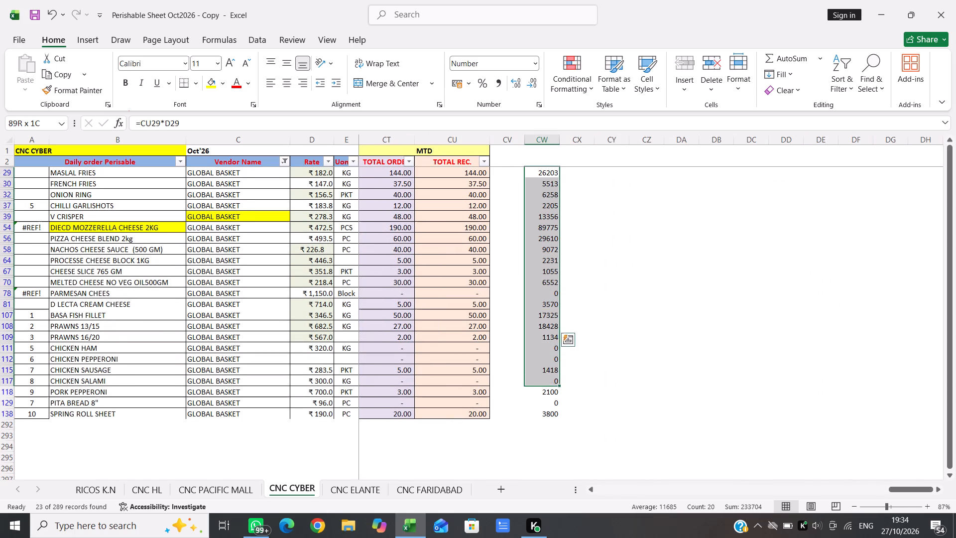
pyautogui.hotkey('shift', 'Down')
pyautogui.hotkey('shift', 'Down')
pyautogui.hotkey('shift', 'Down')
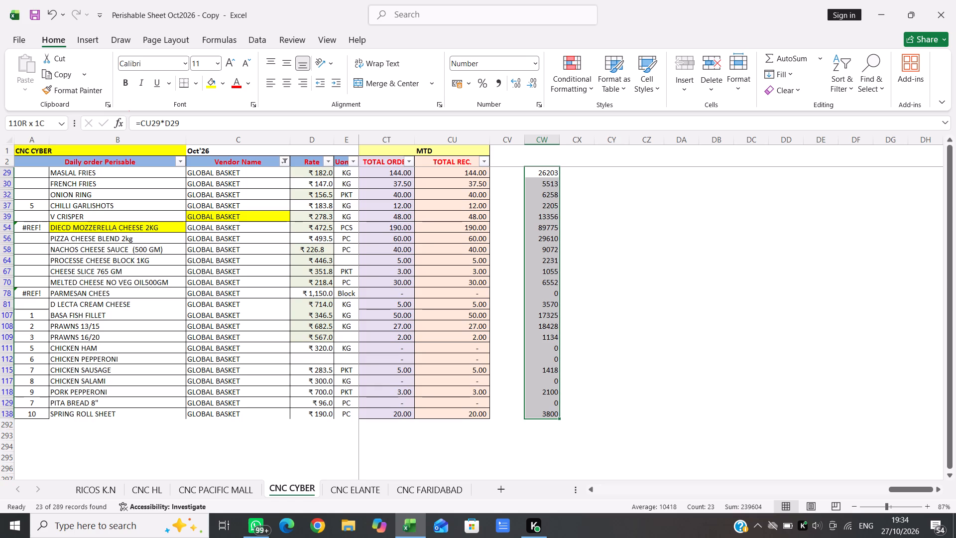
# Review the GLOBAL BASKET daily ordered and received quantities again, starting from 01-Oct-26.
pyautogui.scroll(3, 548, 174)
pyautogui.hscroll(2, 403, 307)
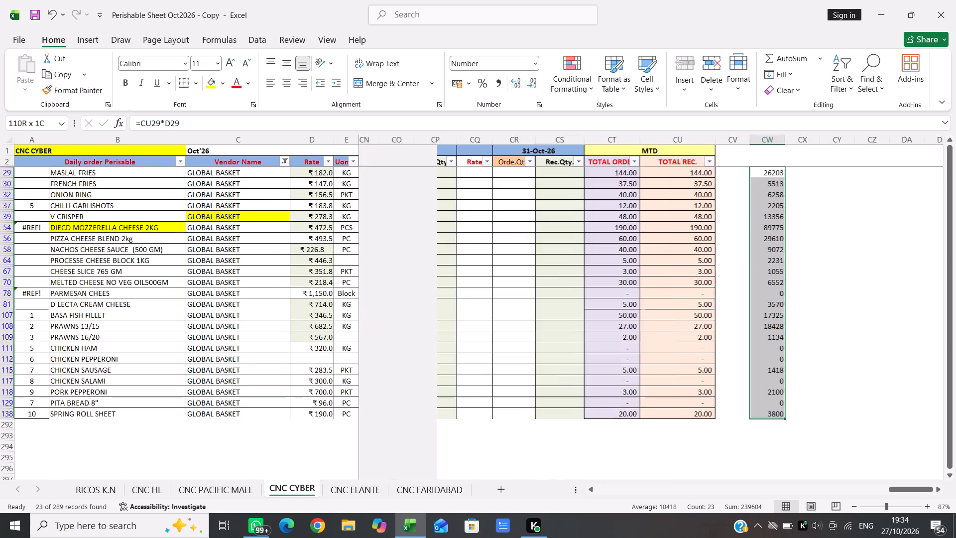
pyautogui.hscroll(13, 403, 307)
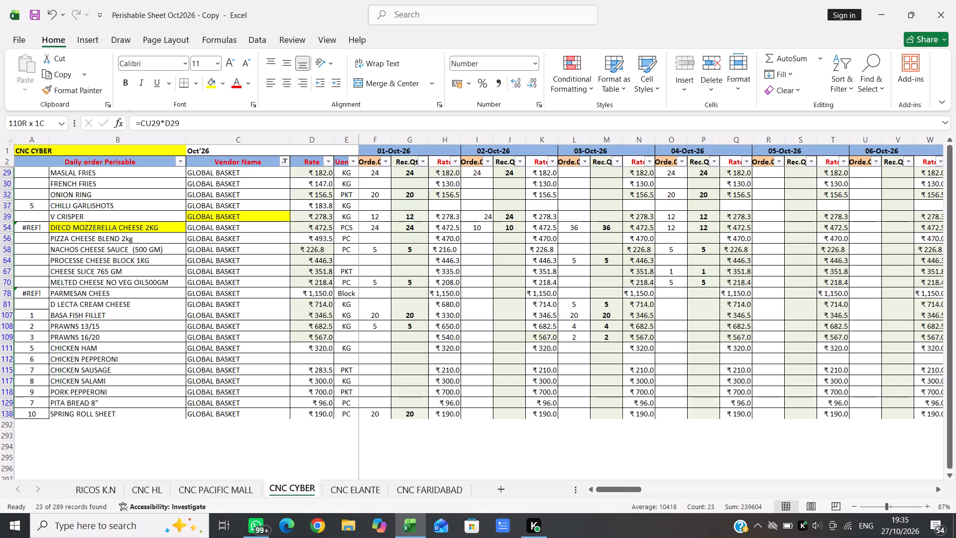
pyautogui.scroll(-3, 403, 307)
pyautogui.scroll(13, 403, 307)
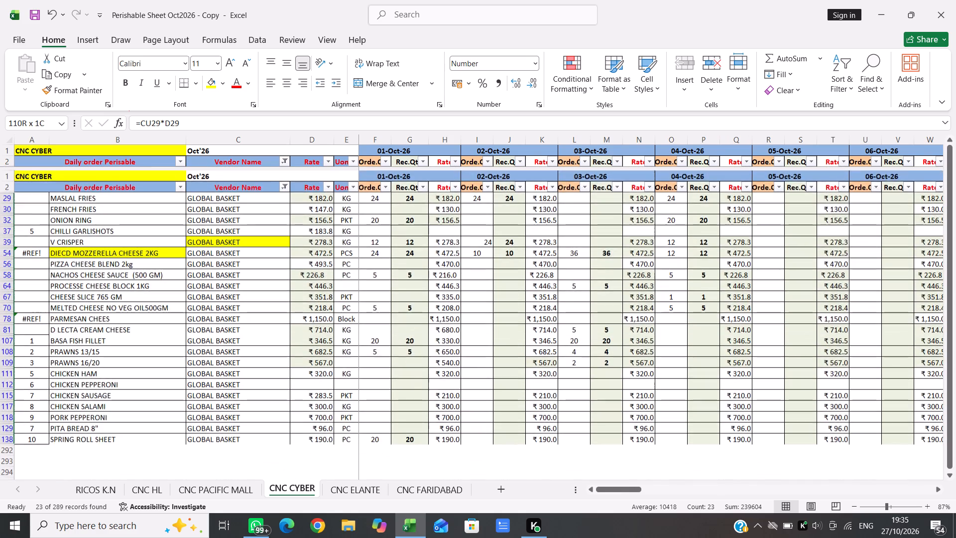
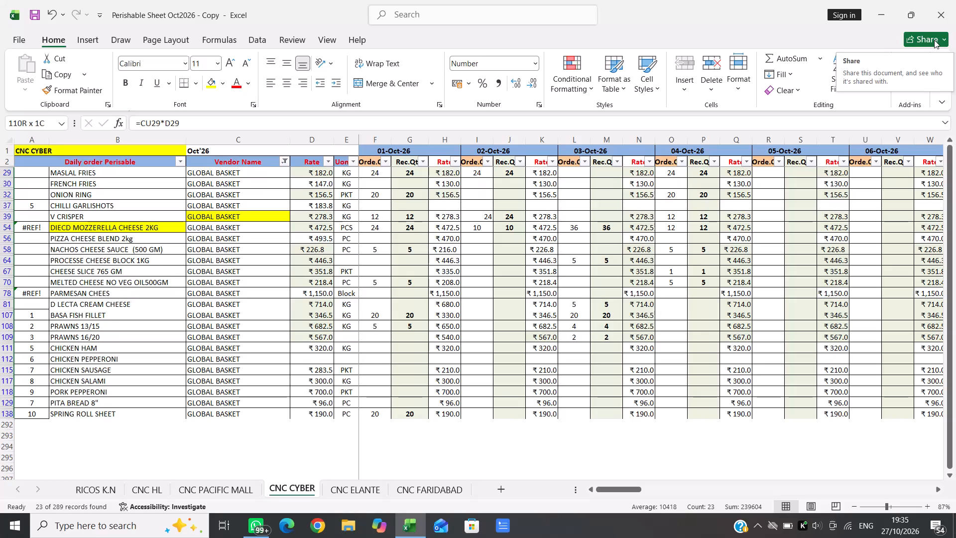
# Clear the GLOBAL BASKET filter from the Vendor Name column on the CNC CYBER sheet.
pyautogui.scroll(4, 934, 40)
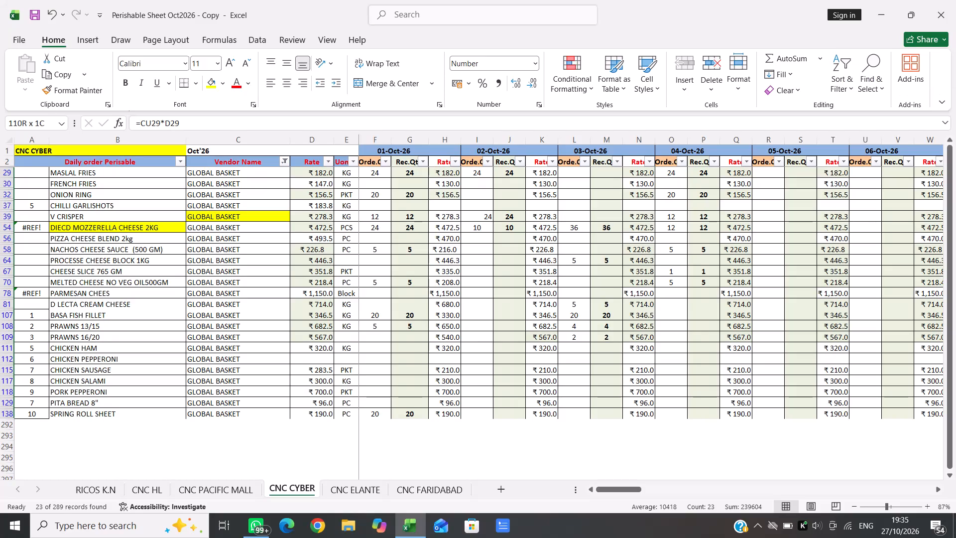
pyautogui.hscroll(4, 657, 225)
pyautogui.scroll(5, 657, 225)
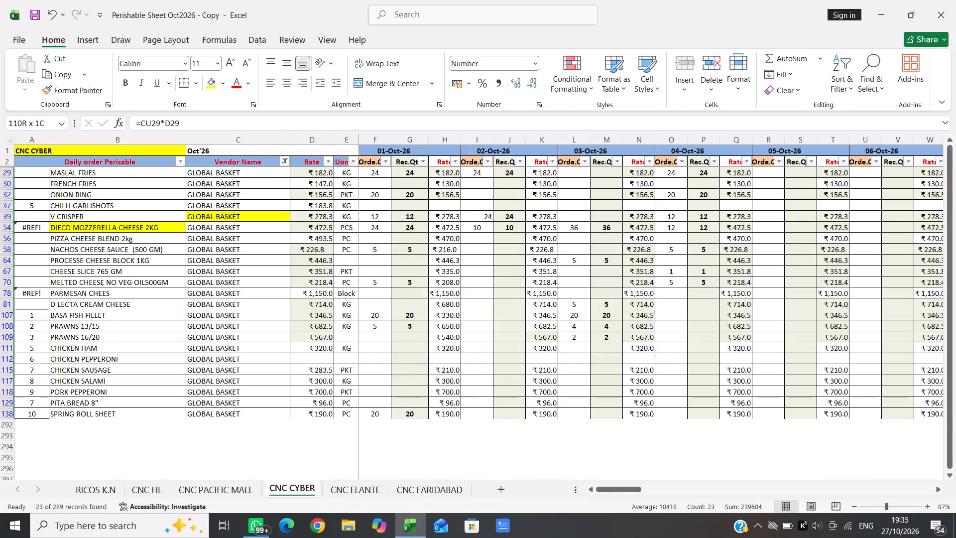
pyautogui.click(282, 158)
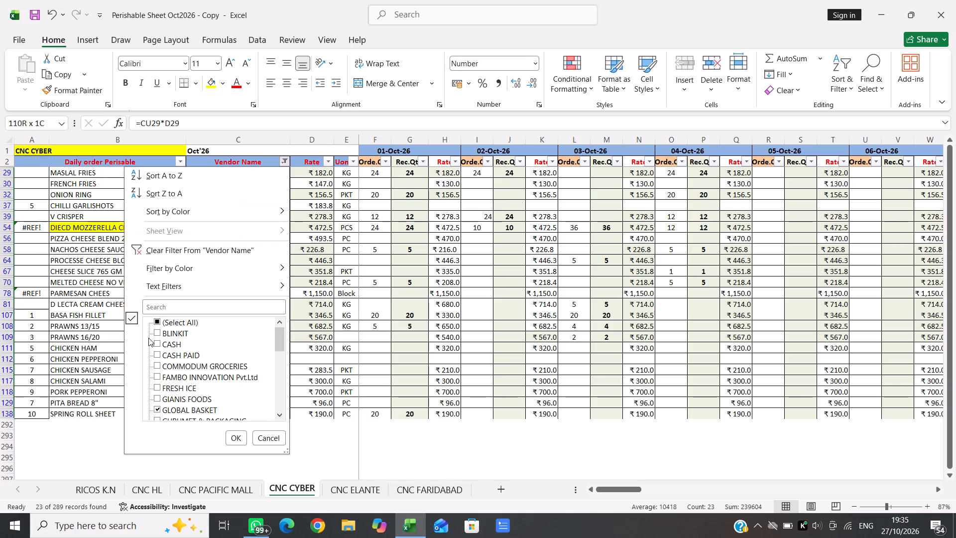
pyautogui.click(191, 247)
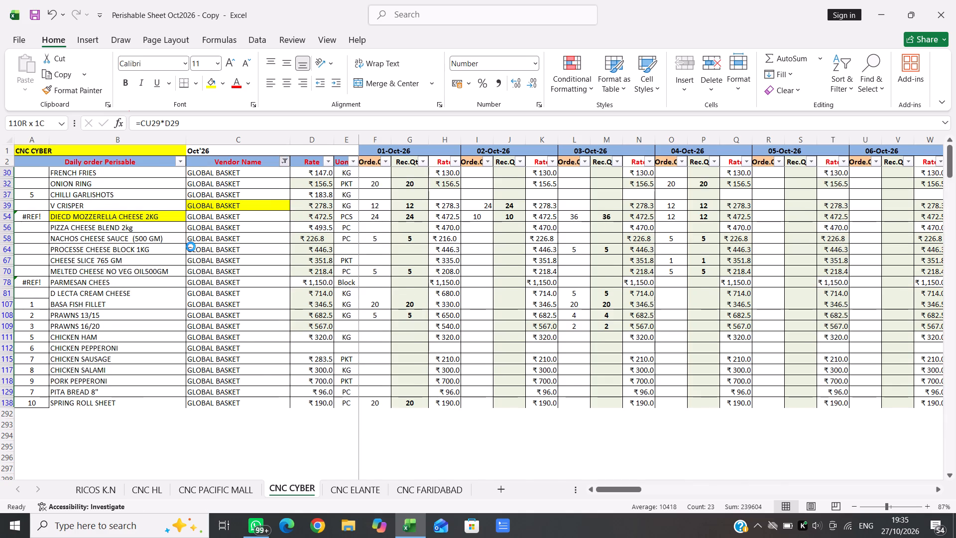
# Look through the full unfiltered item list, from the dairy items down to vegetables and fruits, checking items and their vendors.
pyautogui.scroll(7, 446, 295)
pyautogui.scroll(-3, 446, 295)
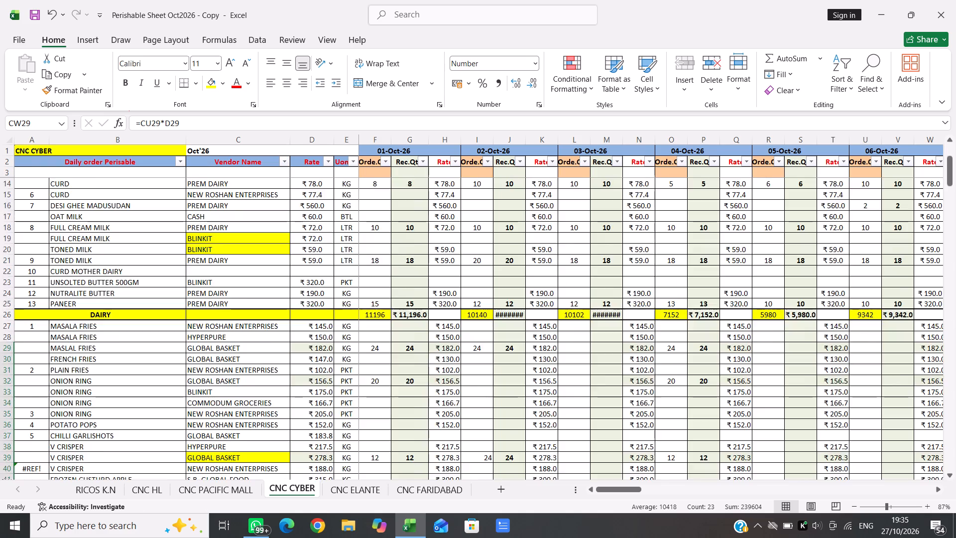
pyautogui.scroll(1, 446, 295)
pyautogui.hscroll(-8, 446, 295)
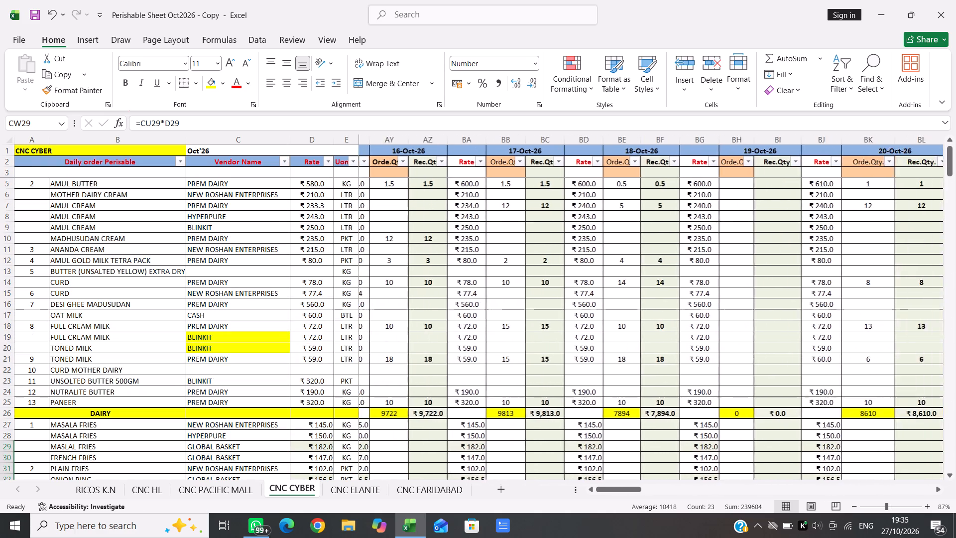
pyautogui.hscroll(-3, 446, 295)
pyautogui.hscroll(9, 446, 295)
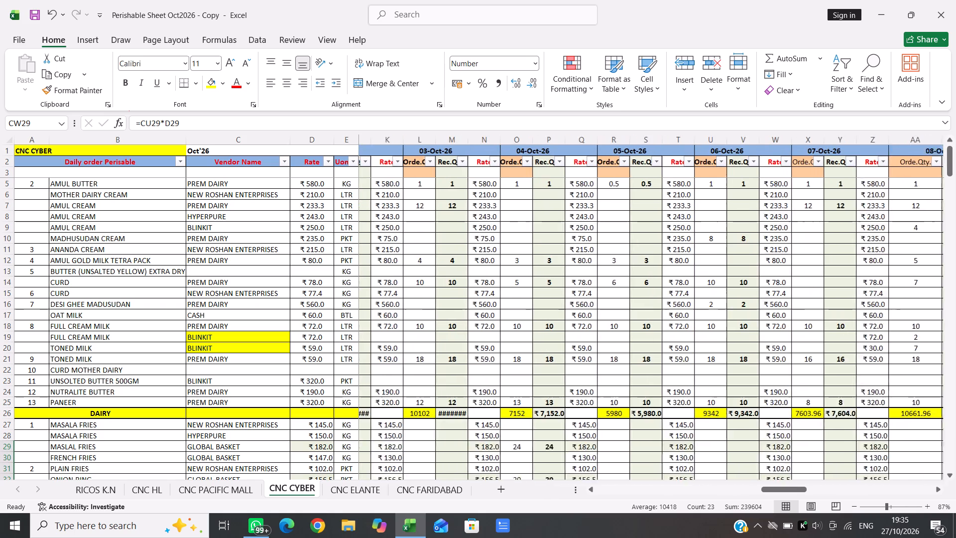
pyautogui.scroll(-4, 446, 295)
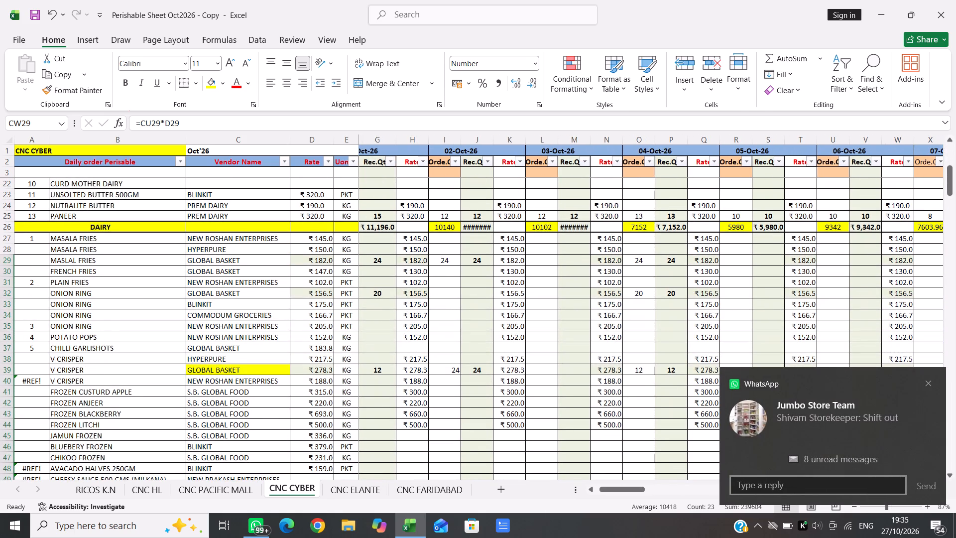
pyautogui.scroll(-1, 446, 295)
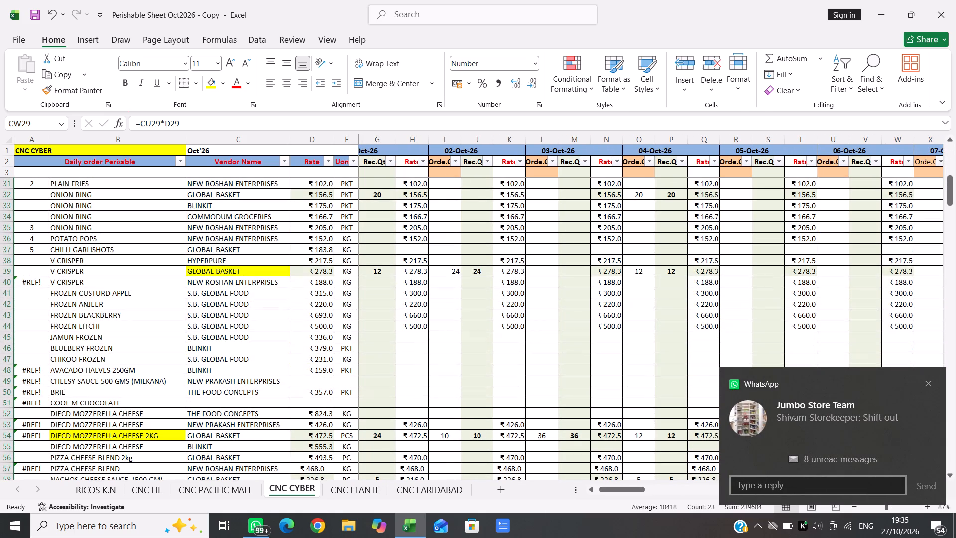
pyautogui.scroll(-6, 446, 295)
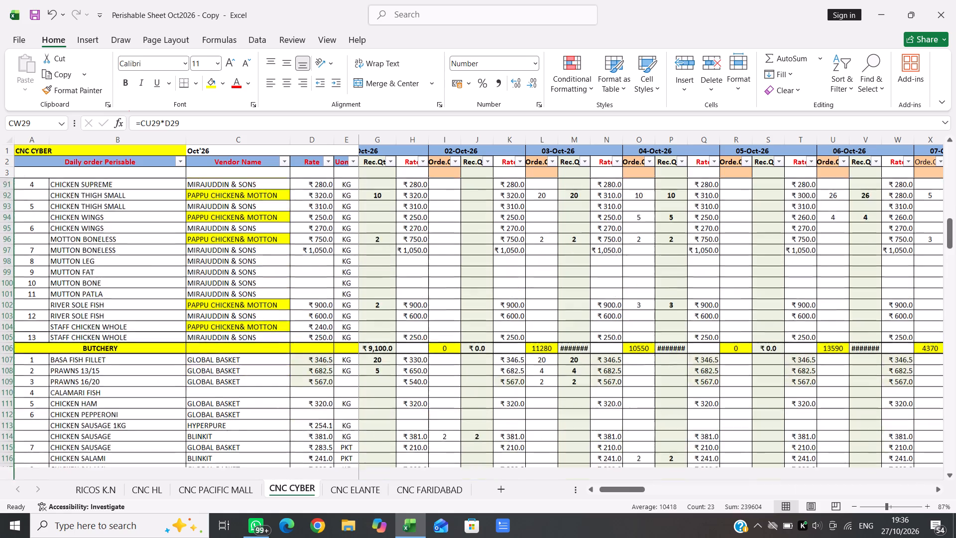
pyautogui.scroll(-10, 446, 295)
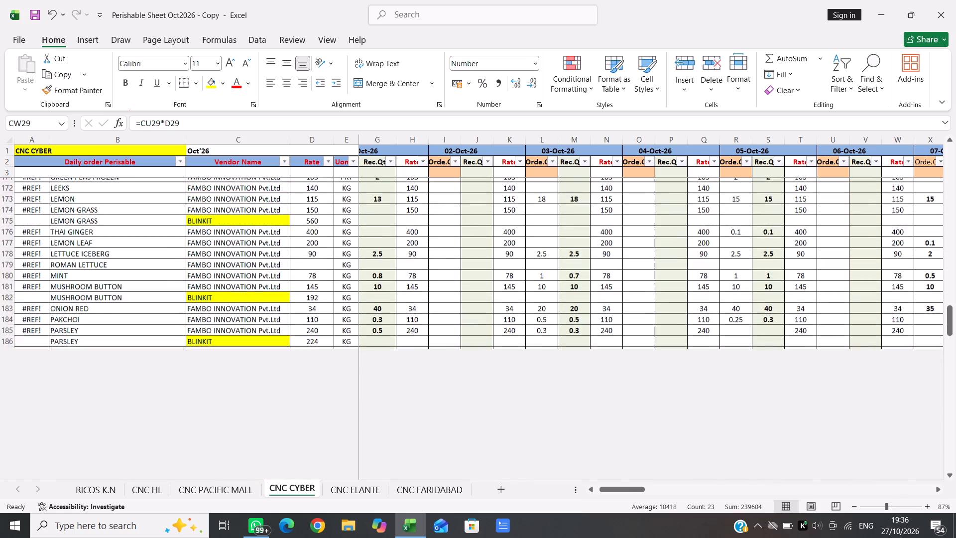
pyautogui.scroll(-6, 446, 295)
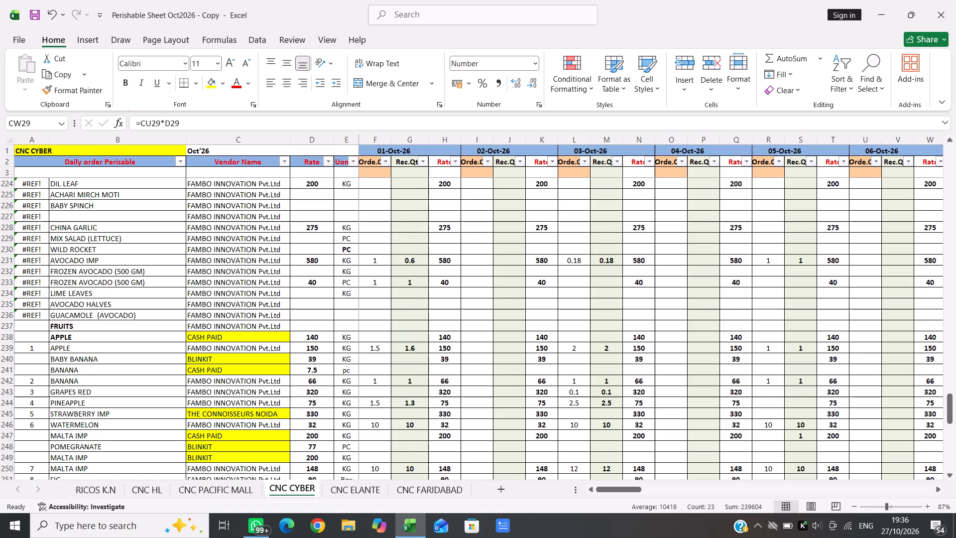
pyautogui.scroll(-1, 239, 291)
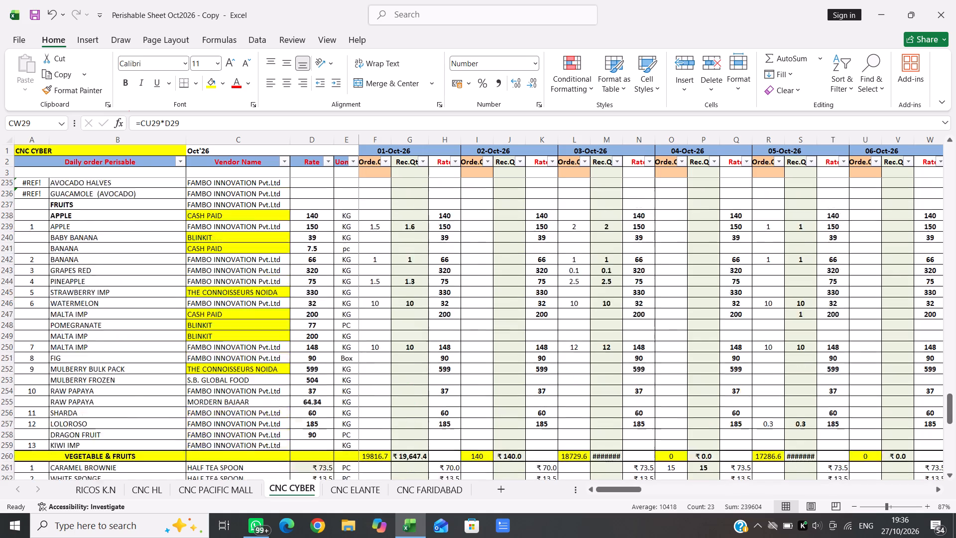
pyautogui.scroll(-5, 239, 291)
pyautogui.scroll(12, 239, 291)
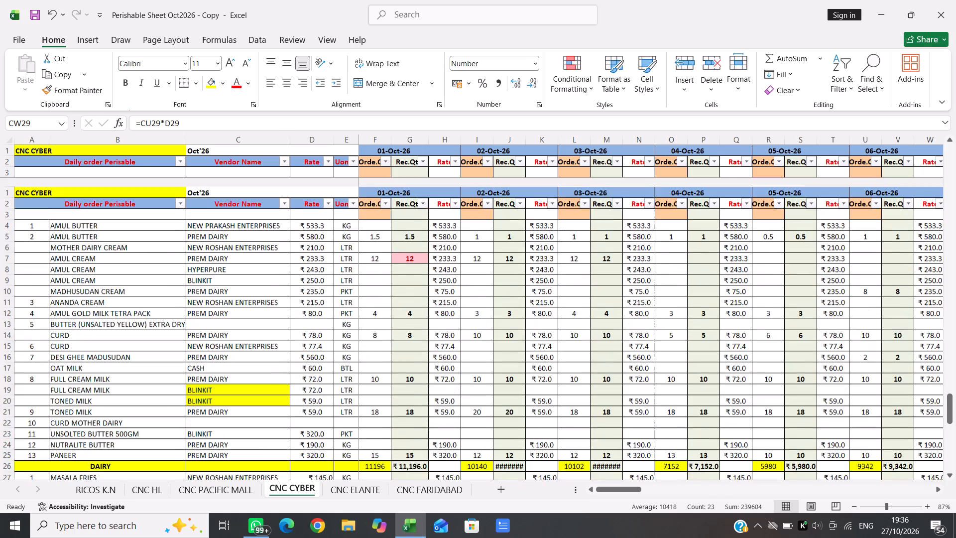
# Search the Vendor Name filter values for SUBHA and close the filter without applying it.
pyautogui.click(284, 159)
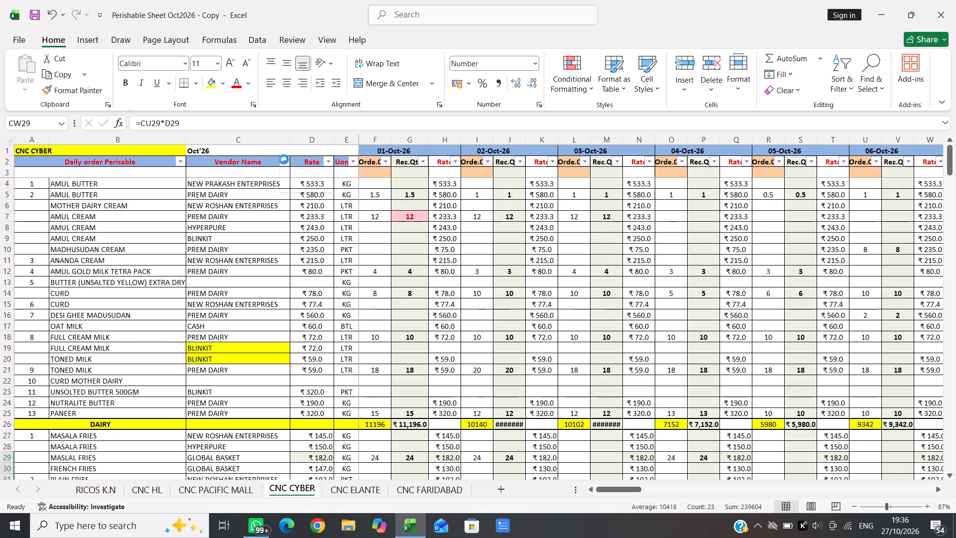
pyautogui.click(190, 305)
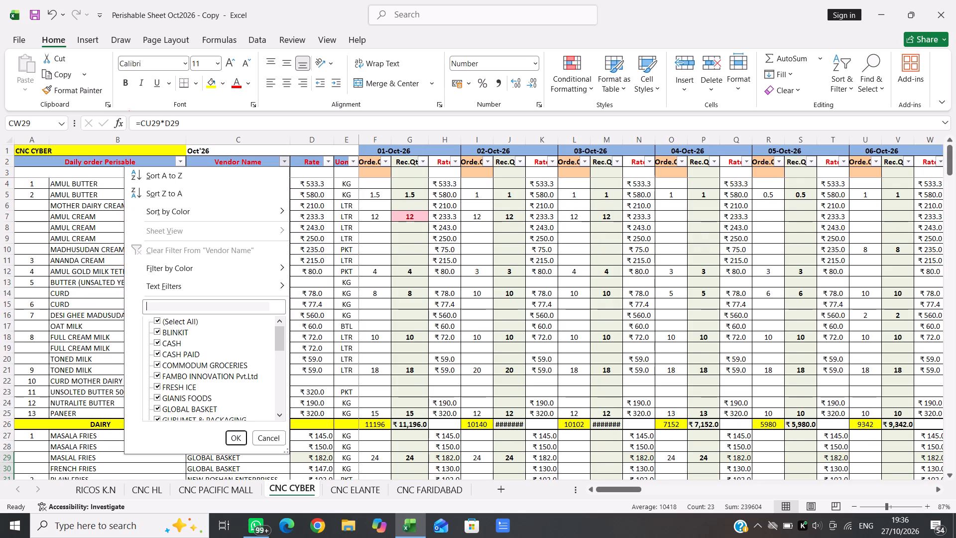
pyautogui.write('SUBHA')
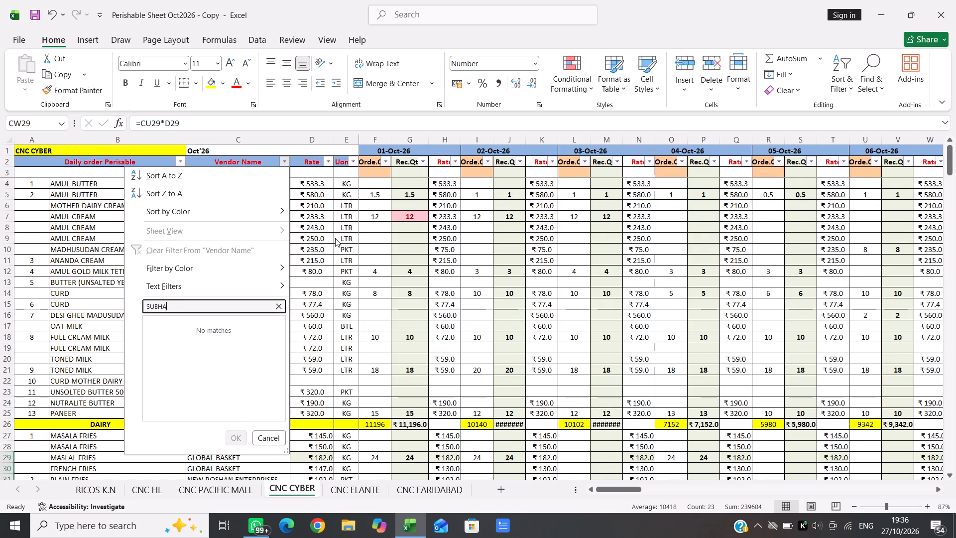
pyautogui.click(314, 276)
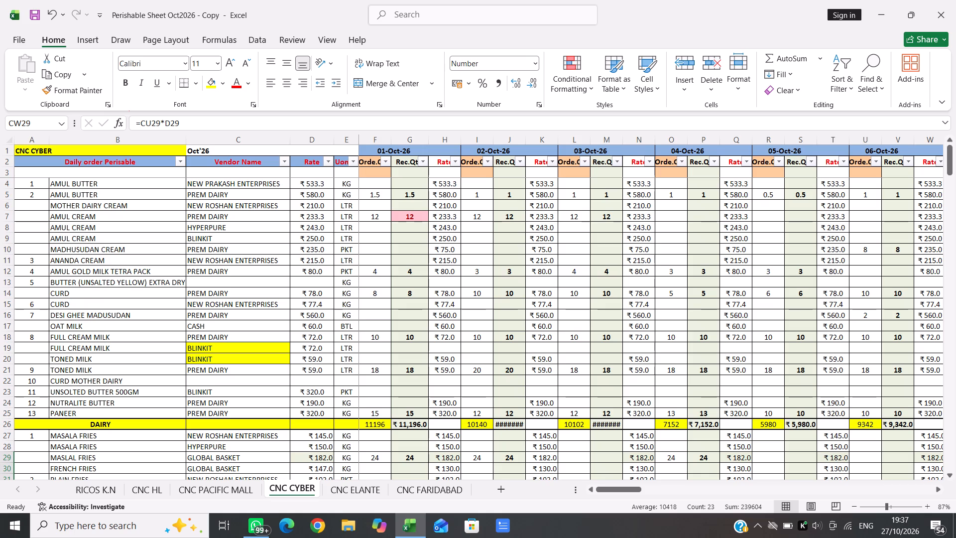
# Replace the item name RICH TRUFFALE BASE in cell B62 with TOFU SOYA BEAN CURD.
pyautogui.scroll(2, 291, 268)
pyautogui.scroll(-1, 480, 354)
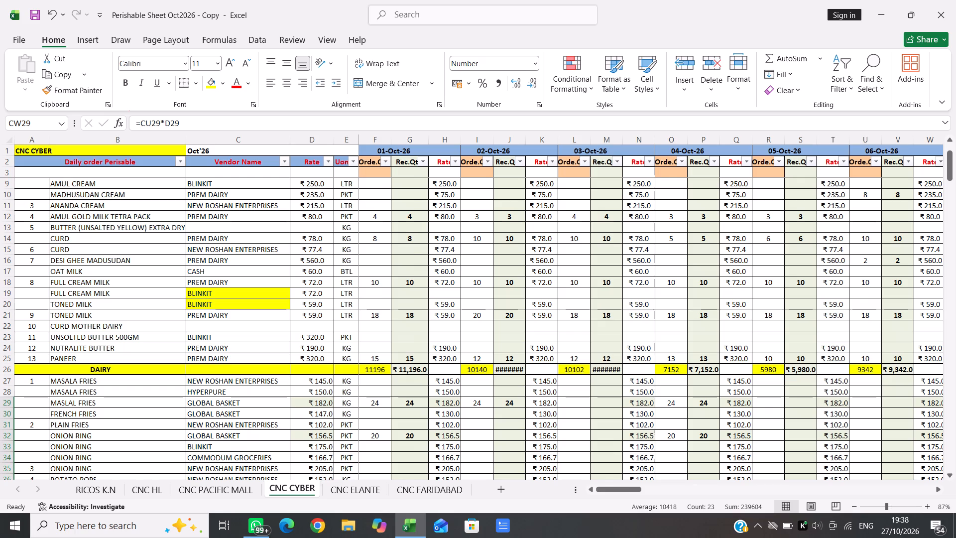
pyautogui.scroll(-1, 377, 437)
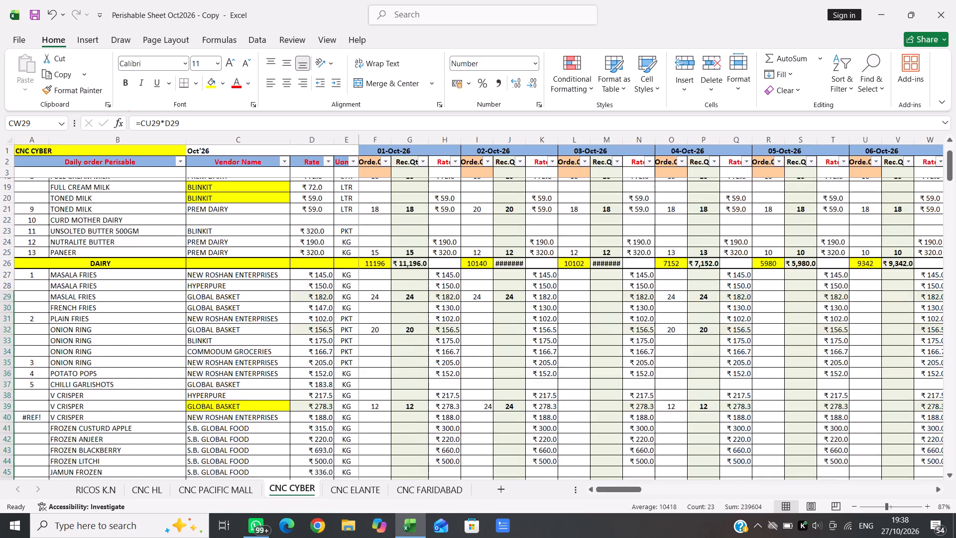
pyautogui.scroll(-5, 377, 437)
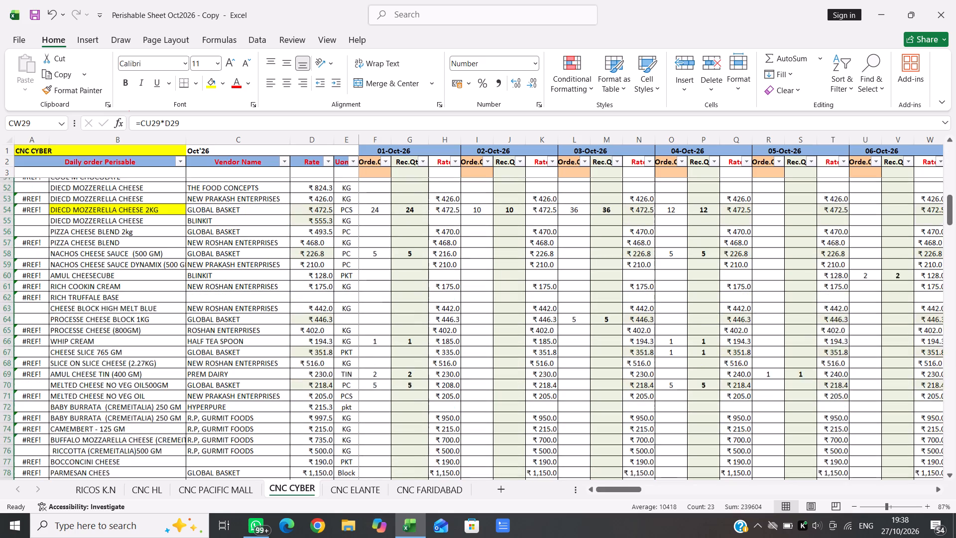
pyautogui.scroll(-1, 377, 437)
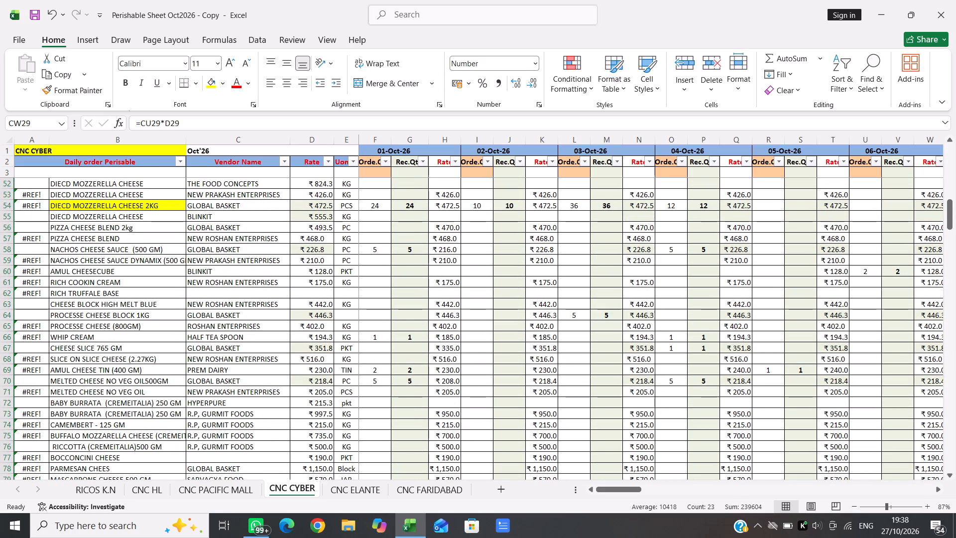
pyautogui.click(80, 296)
pyautogui.press('BackSpace')
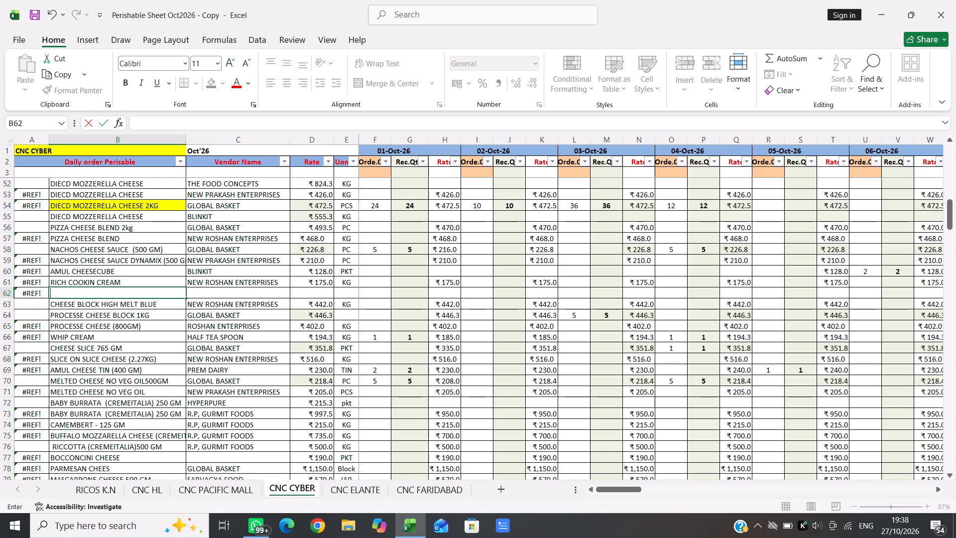
pyautogui.write('TOFF')
pyautogui.press('BackSpace')
pyautogui.press('u')
pyautogui.press('space')
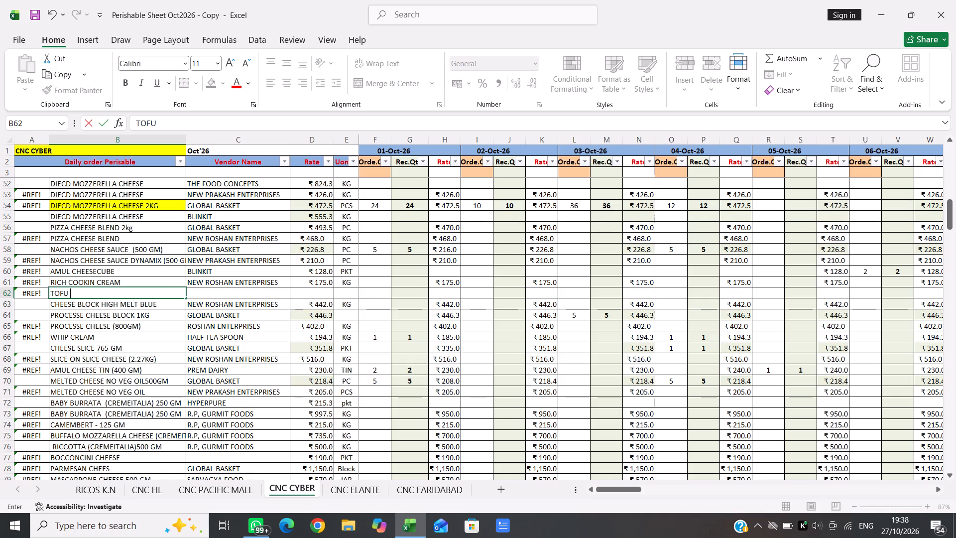
pyautogui.press('s')
pyautogui.press('o')
pyautogui.write('YA BEAN')
pyautogui.press('space')
pyautogui.write('CURD')
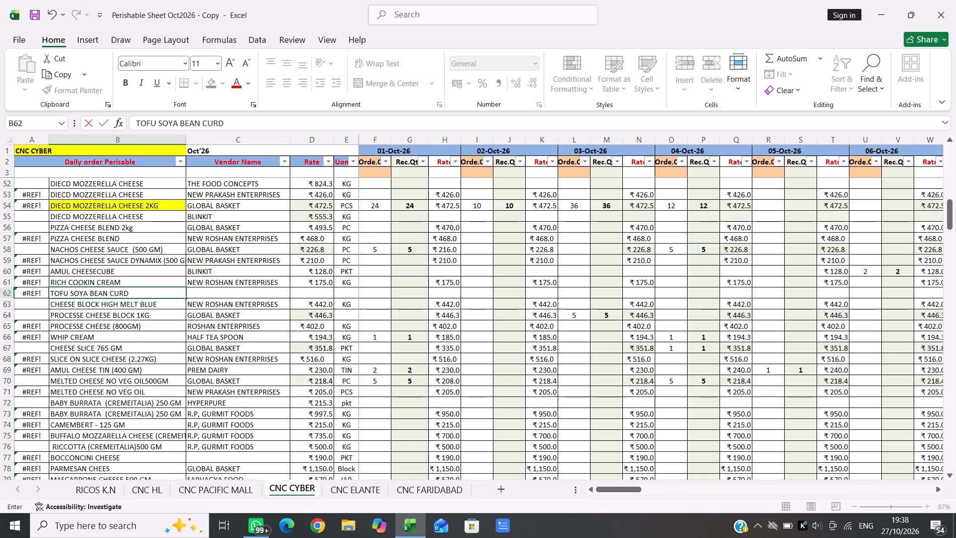
pyautogui.press('s')
pyautogui.press('BackSpace')
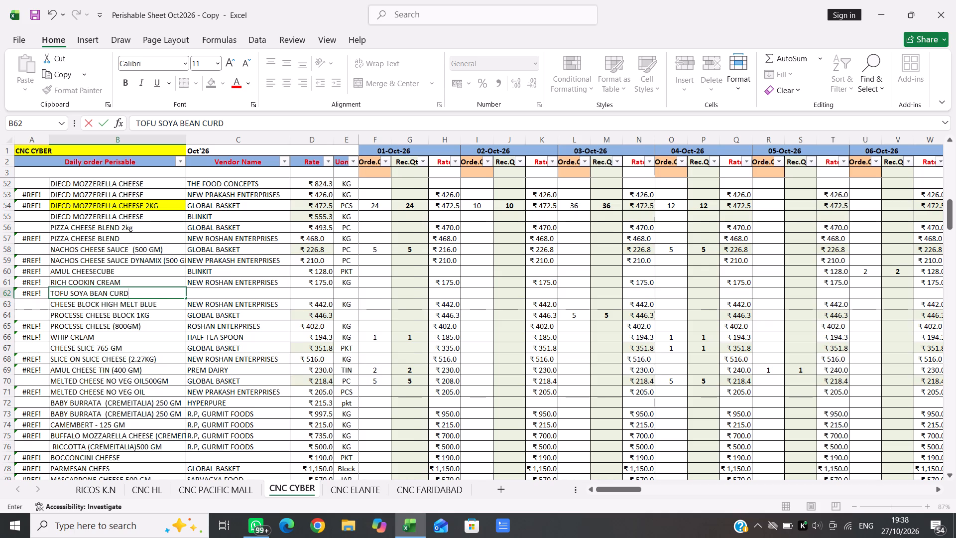
# Enter SHUBHAM INTERNATIONAL as the vendor name for TOFU SOYA BEAN CURD in cell C62.
pyautogui.click(207, 295)
pyautogui.write('SUBHAM')
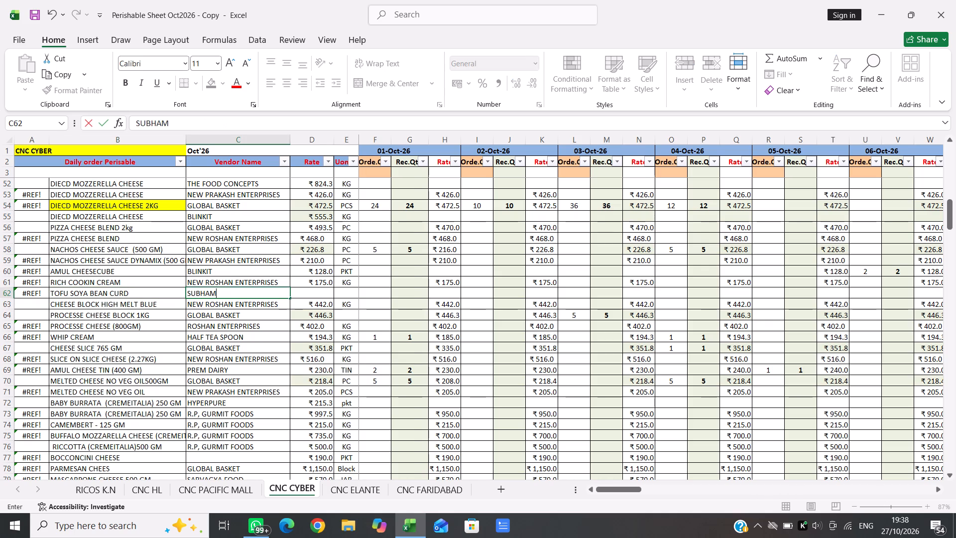
pyautogui.press('BackSpace')
pyautogui.press('BackSpace')
pyautogui.press('BackSpace')
pyautogui.press('BackSpace')
pyautogui.press('BackSpace')
pyautogui.write('HUBG')
pyautogui.press('BackSpace')
pyautogui.write('HAM I')
pyautogui.write('NTERNATIONAL')
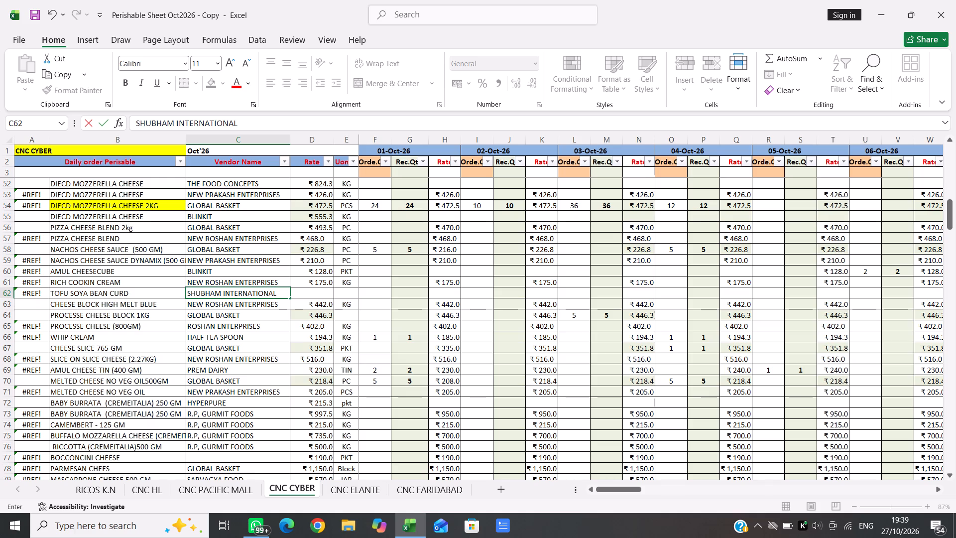
# Append the pack size 349GM to the item name TOFU SOYA BEAN CURD in cell B62.
pyautogui.click(158, 294)
pyautogui.doubleClick(146, 294)
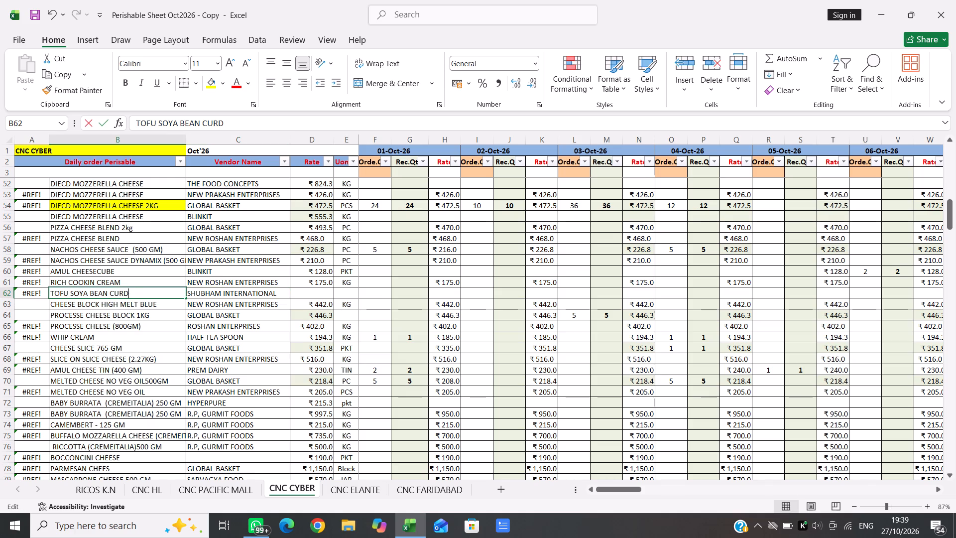
pyautogui.press('space')
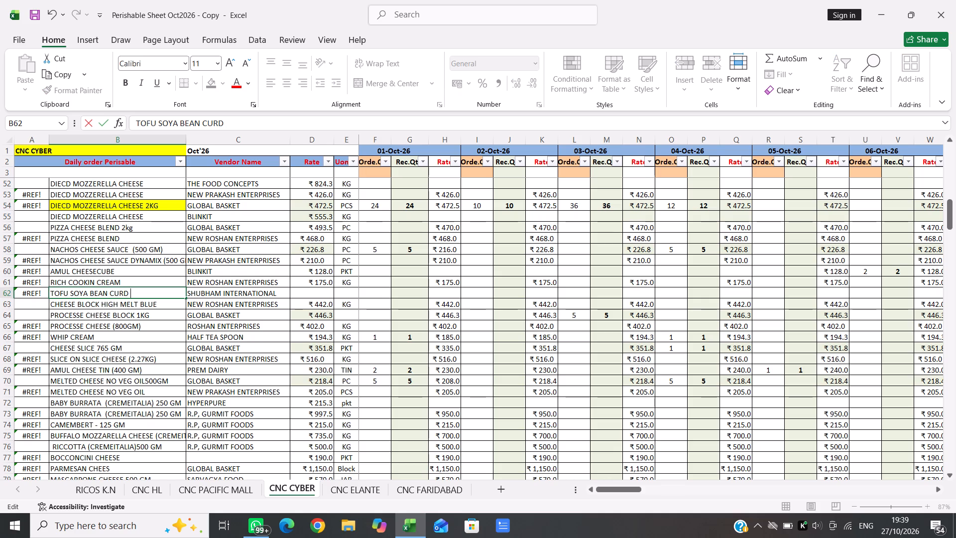
pyautogui.write('241')
pyautogui.press('BackSpace')
pyautogui.press('9')
pyautogui.press('BackSpace')
pyautogui.press('BackSpace')
pyautogui.press('BackSpace')
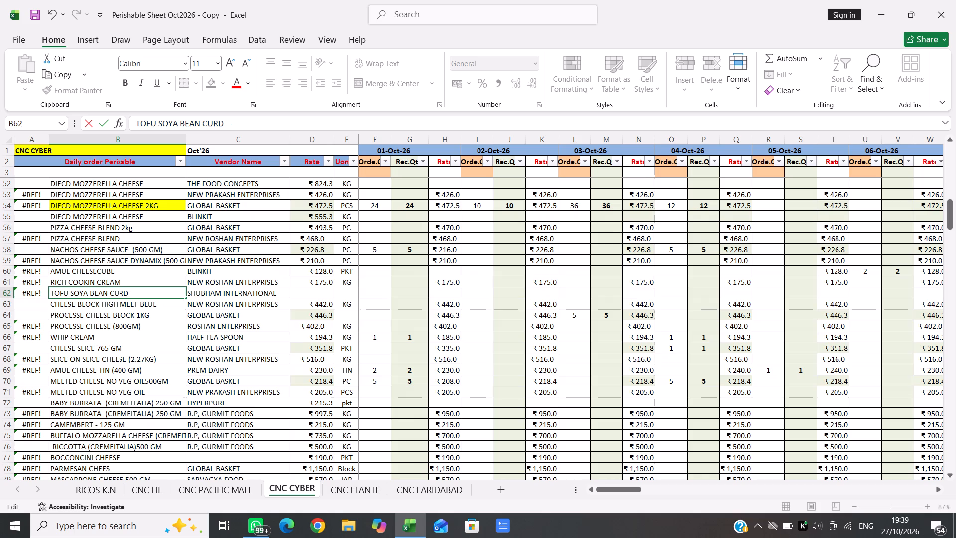
pyautogui.press('3')
pyautogui.write('49')
pyautogui.write('GM')
pyautogui.click(310, 295)
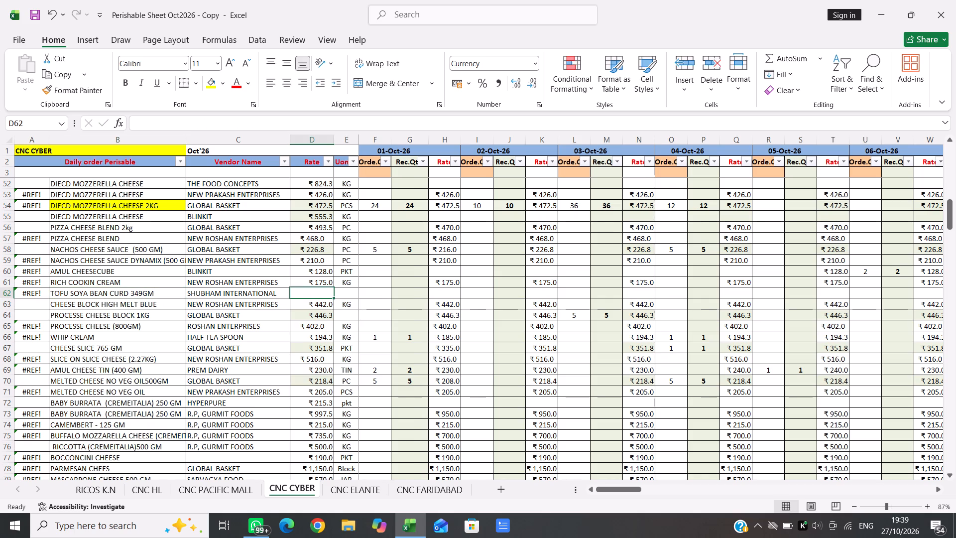
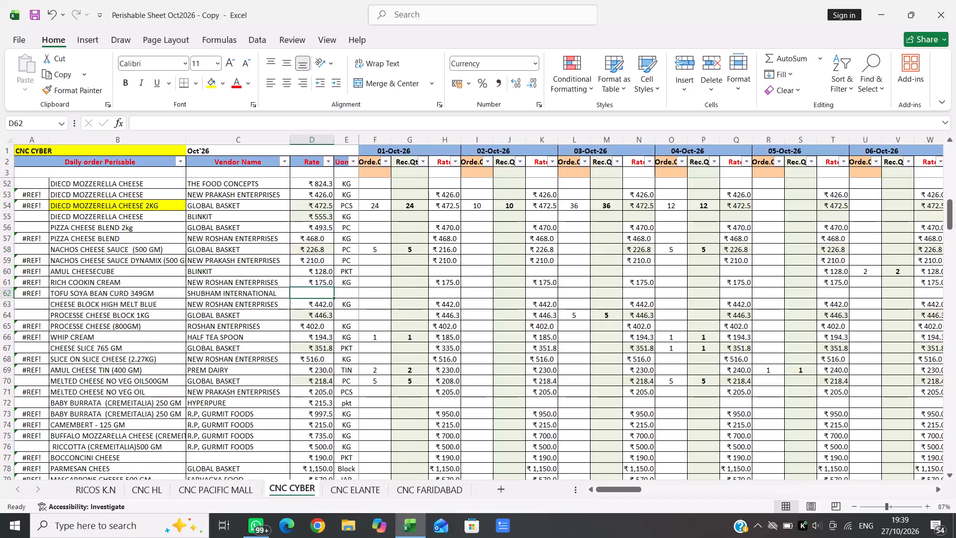
# Enter the rate for TOFU SOYA BEAN CURD 349GM in cell D62 as the formula =225*1.05.
pyautogui.press('=')
pyautogui.write('225')
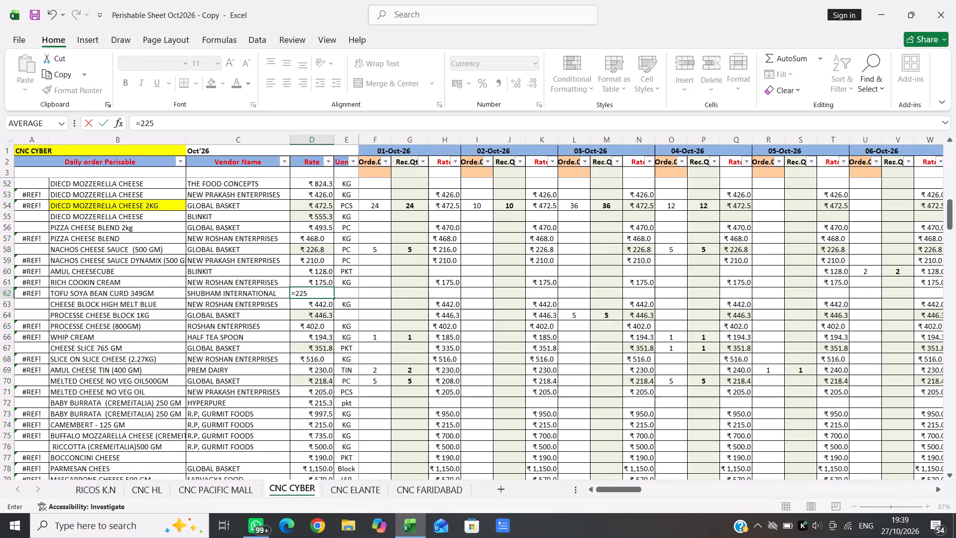
pyautogui.write('*1.05')
pyautogui.press('Return')
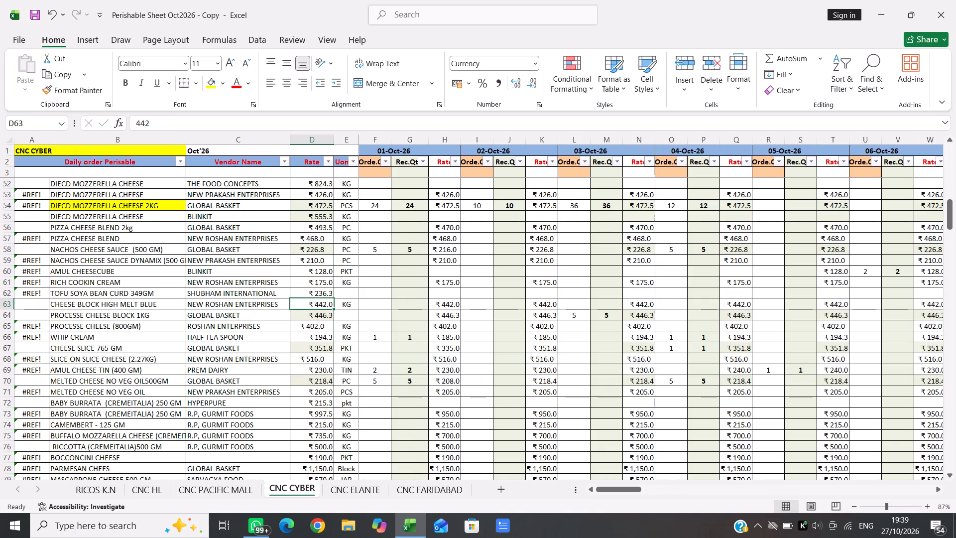
# Copy the TOFU SOYA BEAN CURD 349GM rate from cell D62 for the mid-October date columns.
pyautogui.click(328, 291)
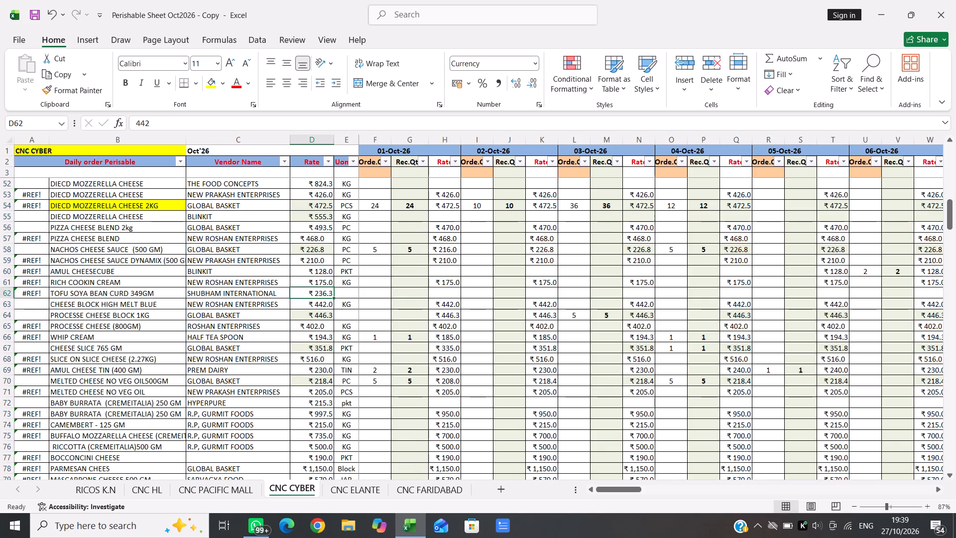
pyautogui.hotkey('ctrl', 'c')
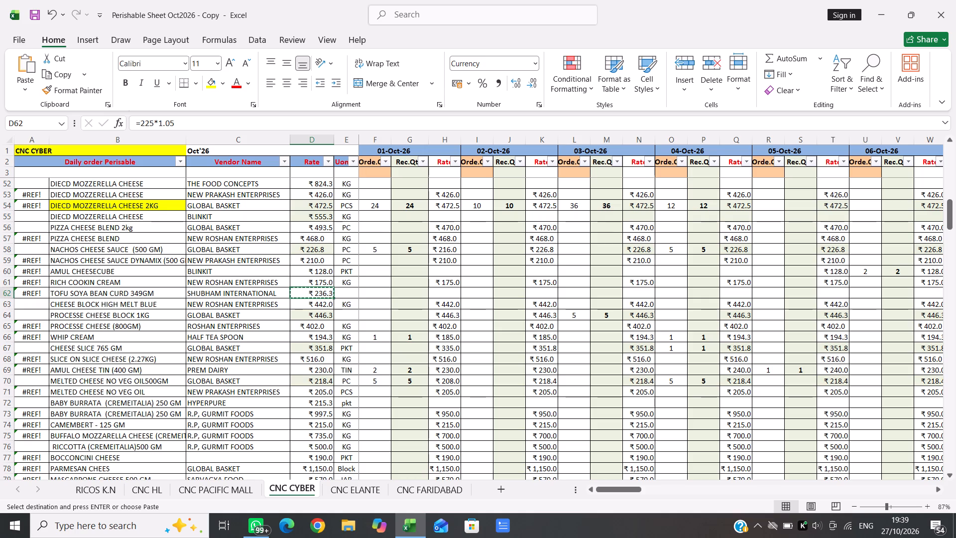
pyautogui.scroll(1, 423, 301)
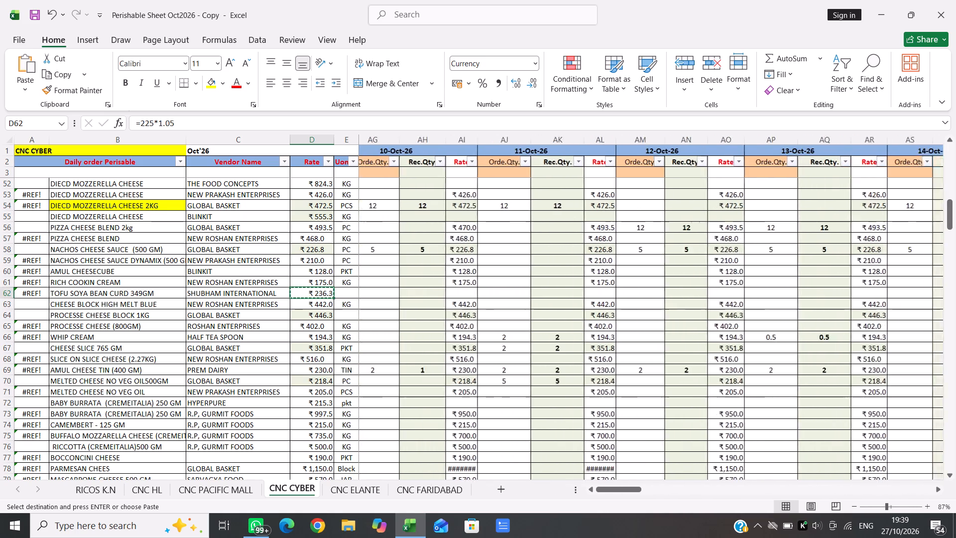
pyautogui.scroll(2, 423, 301)
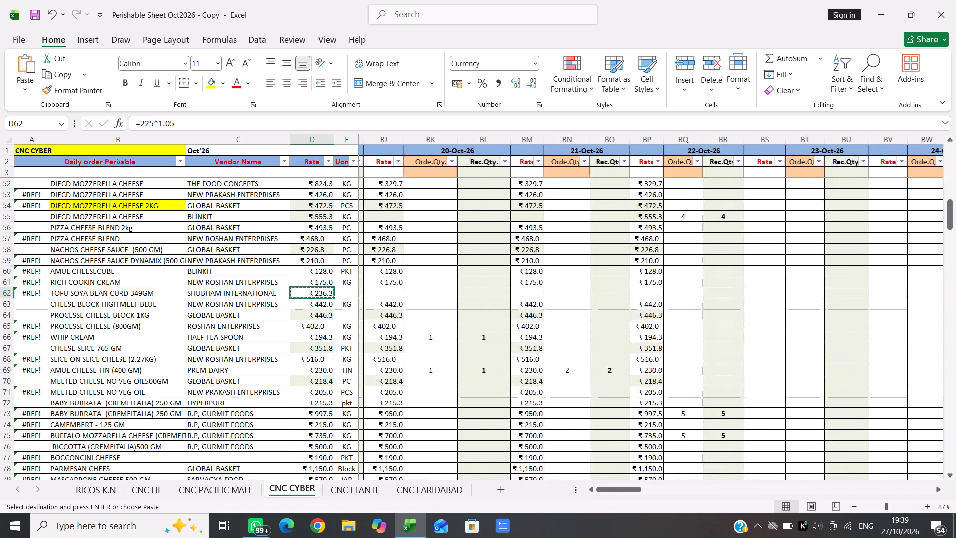
pyautogui.scroll(1, 423, 301)
pyautogui.hscroll(4, 423, 301)
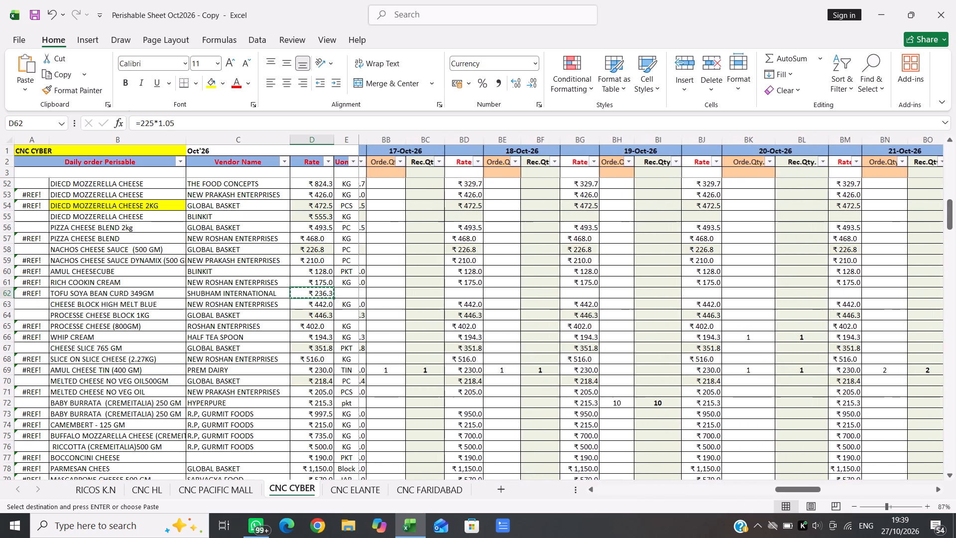
pyautogui.hscroll(1, 423, 301)
# Paste the copied TOFU SOYA BEAN CURD 349GM rate into cell BA62, the rate column just before the 17-Oct-26 quantities.
pyautogui.click(386, 291)
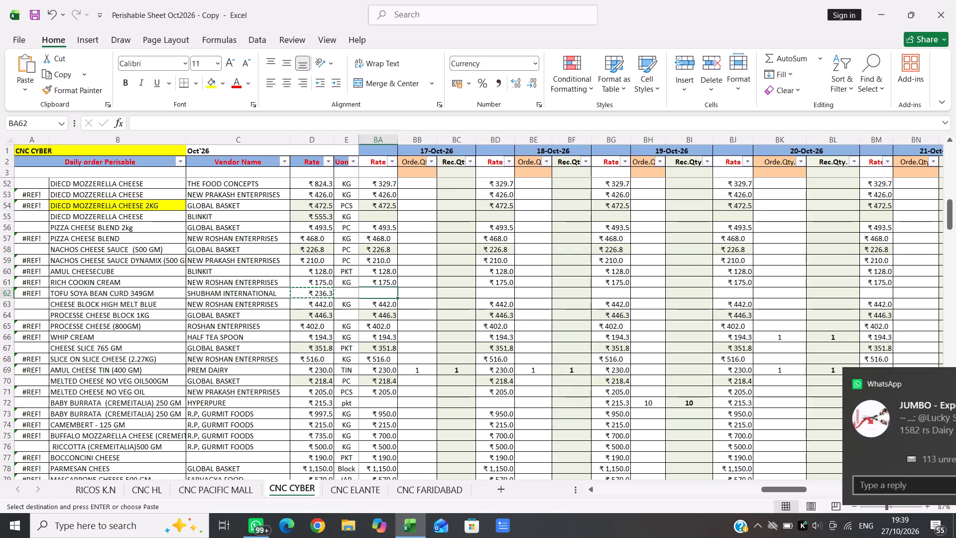
pyautogui.press('Return')
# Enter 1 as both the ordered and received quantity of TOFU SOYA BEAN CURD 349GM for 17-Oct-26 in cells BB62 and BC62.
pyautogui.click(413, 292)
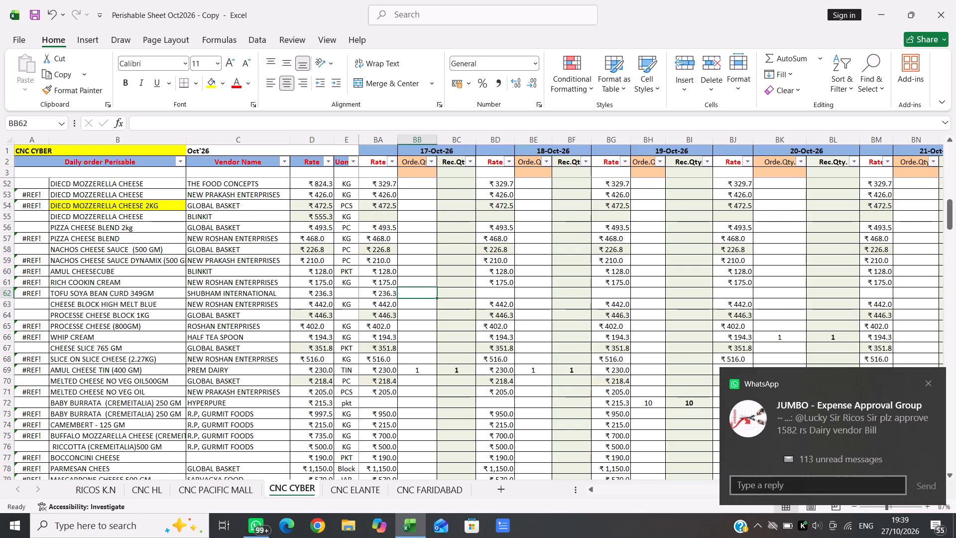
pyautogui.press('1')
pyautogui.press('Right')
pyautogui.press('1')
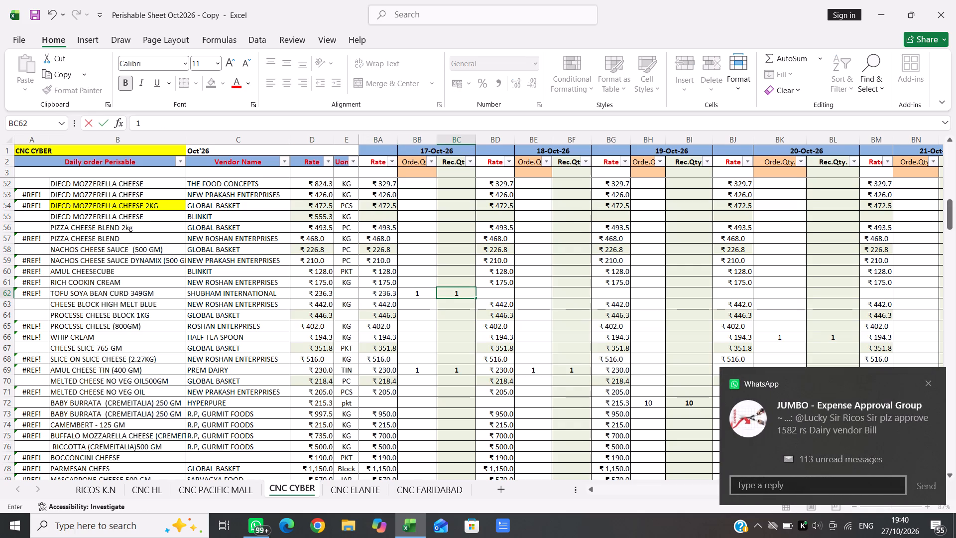
# Set both the ordered and received quantity of TOFU SOYA BEAN CURD 349GM for 17-Oct-26 to 2 in cells BB62 and BC62.
pyautogui.press('Left')
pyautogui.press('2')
pyautogui.press('Right')
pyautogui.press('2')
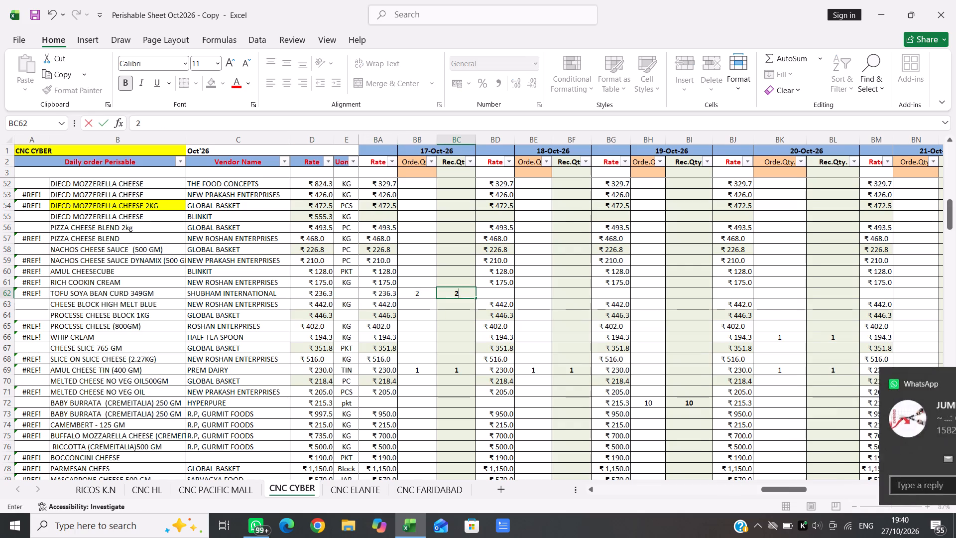
# Enter PKT as the unit of measure for TOFU SOYA BEAN CURD 349GM in cell E62.
pyautogui.click(352, 294)
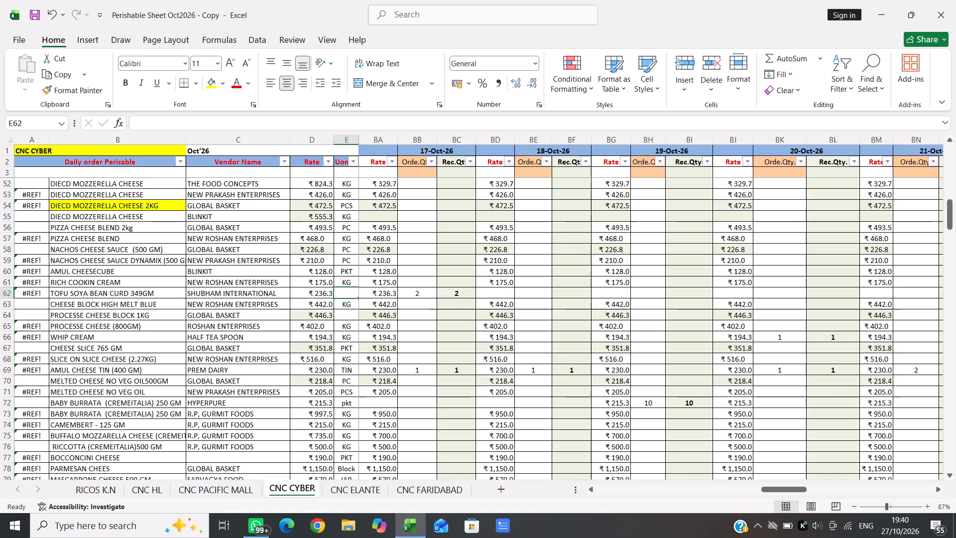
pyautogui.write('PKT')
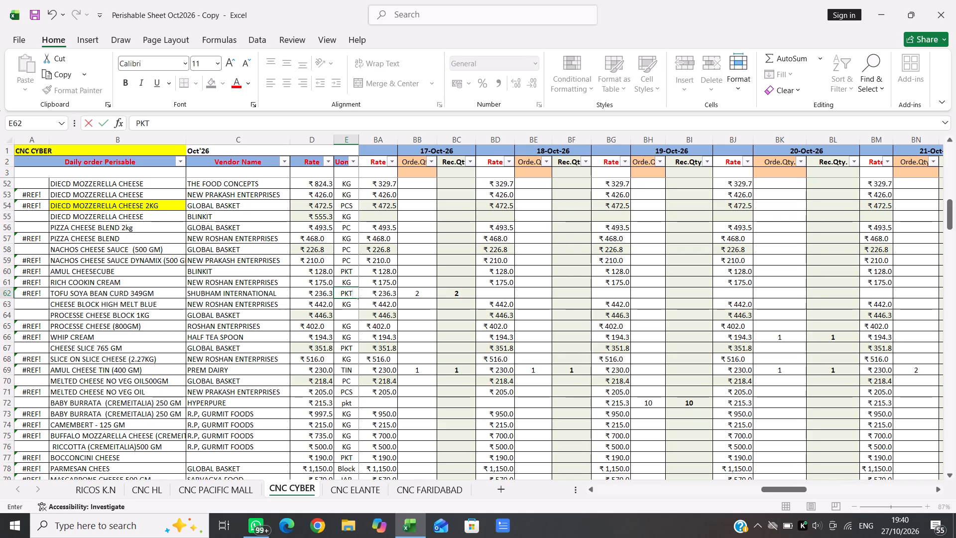
pyautogui.click(419, 292)
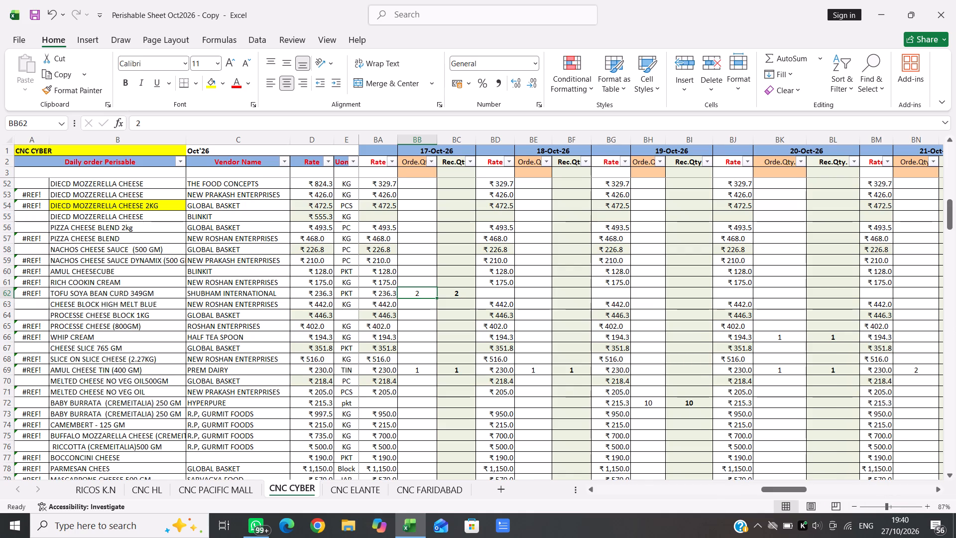
# Enter 4 as both the ordered and received quantity of TOFU SOYA BEAN CURD 349GM for 16-Oct-26 in cells AY62 and AZ62.
pyautogui.hscroll(3, 517, 295)
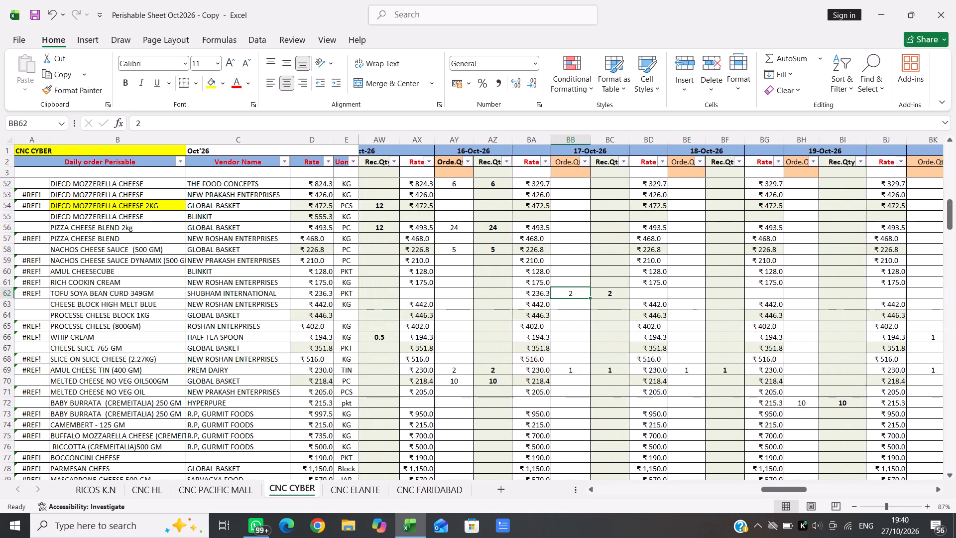
pyautogui.hscroll(1, 517, 295)
pyautogui.hscroll(-1, 491, 303)
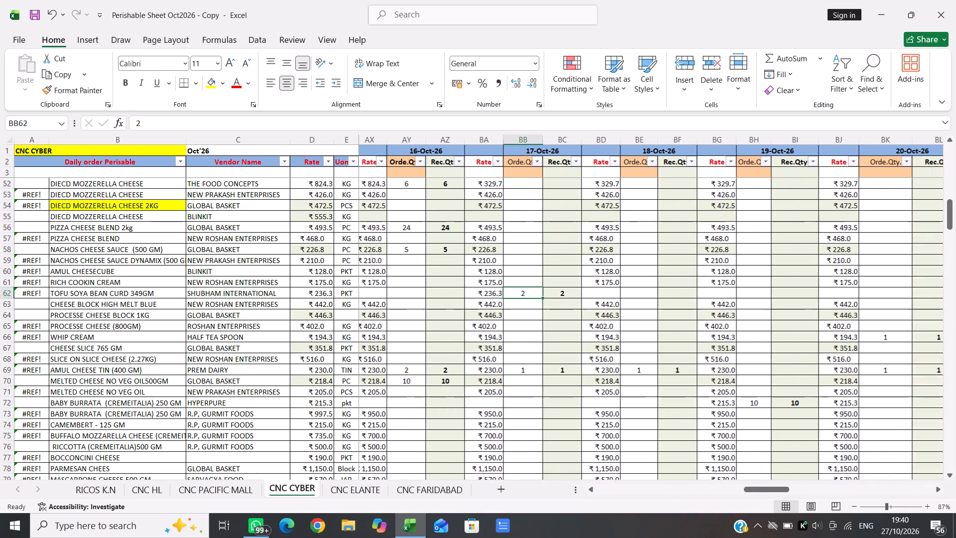
pyautogui.hscroll(-1, 491, 303)
pyautogui.click(367, 291)
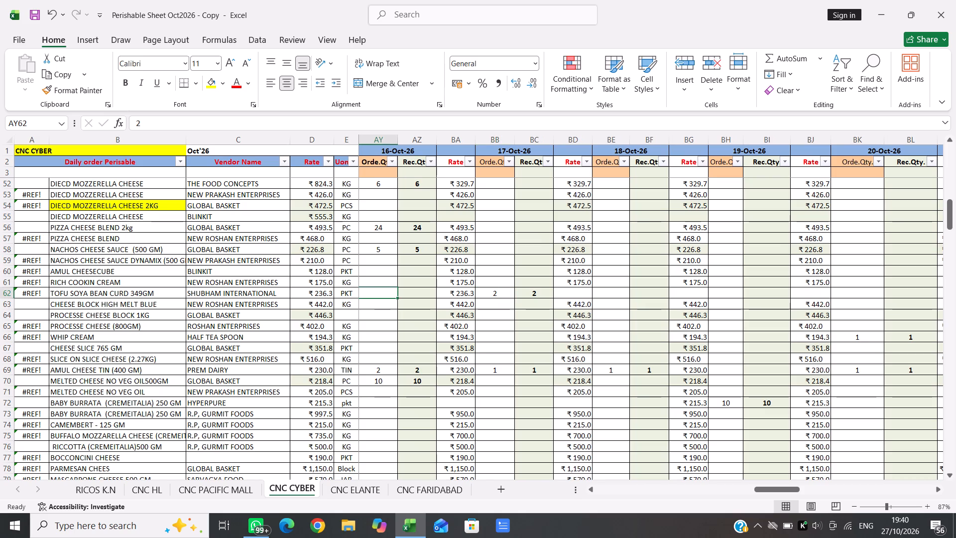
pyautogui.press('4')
pyautogui.press('Right')
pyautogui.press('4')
# Copy the tofu rate from cell D62 into the Rate cell AX62, just before the 16-Oct-26 quantities.
pyautogui.hscroll(1, 367, 291)
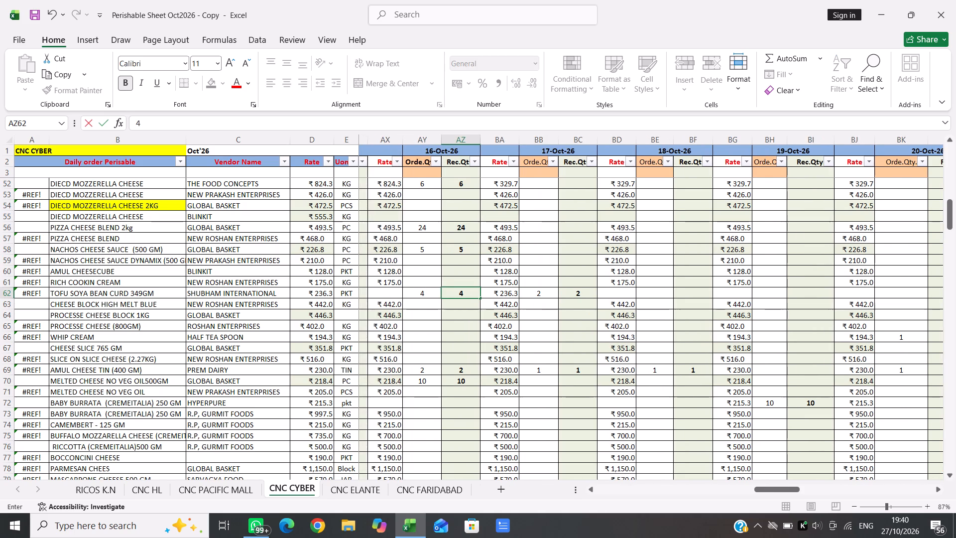
pyautogui.click(323, 294)
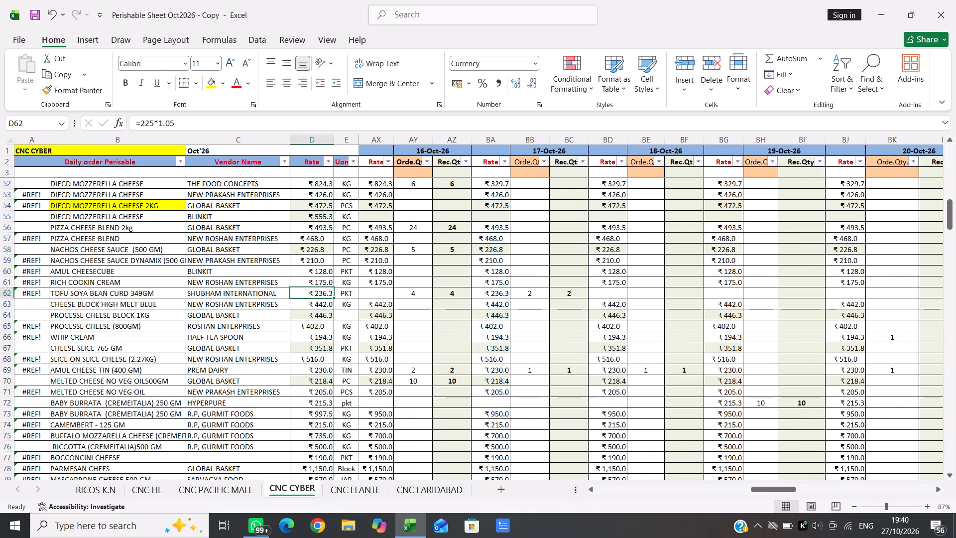
pyautogui.hotkey('ctrl', 'c')
pyautogui.press('Right')
pyautogui.press('Right')
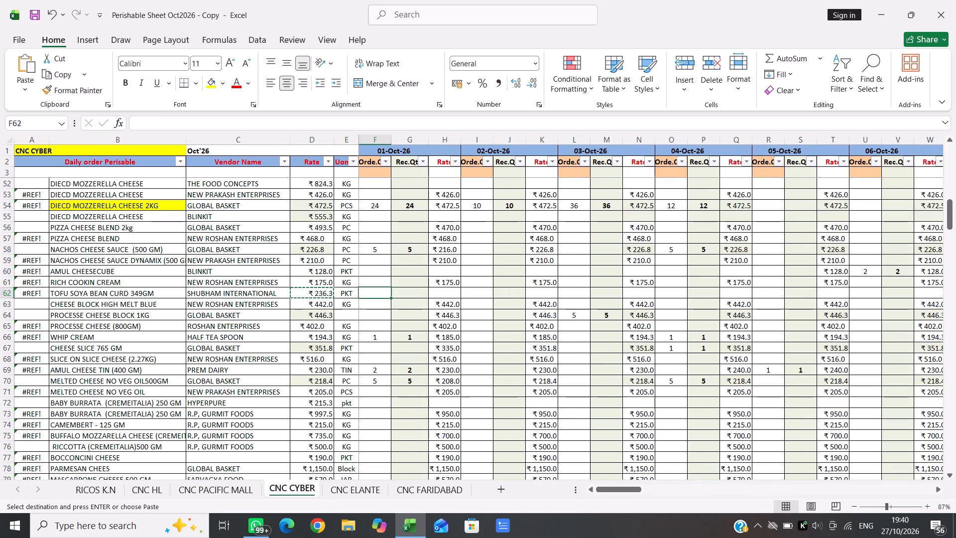
pyautogui.hscroll(-7, 538, 322)
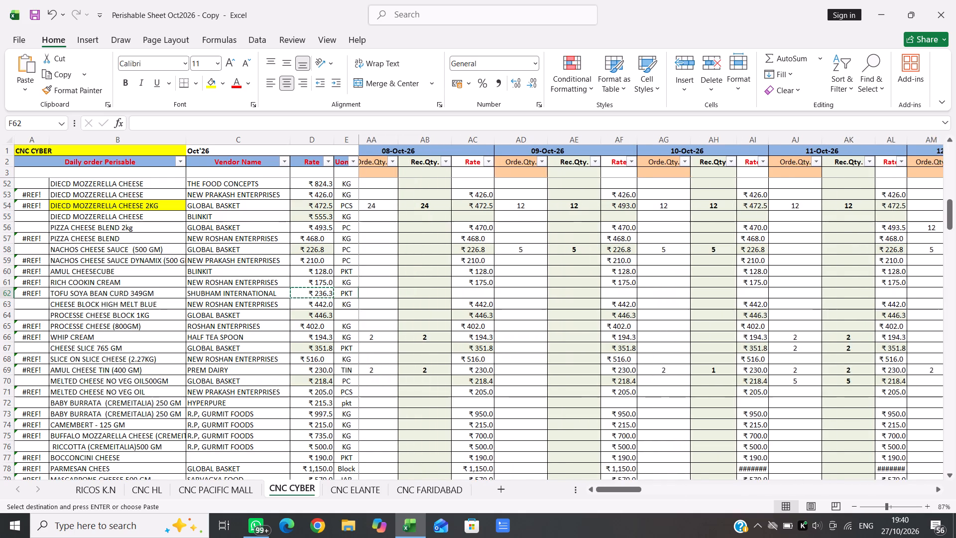
pyautogui.hscroll(-3, 538, 322)
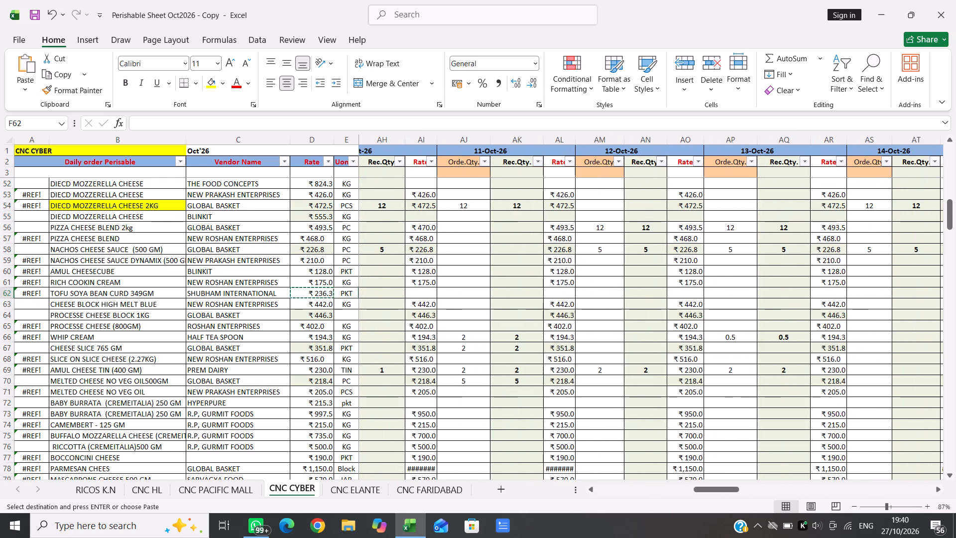
pyautogui.hscroll(-5, 538, 322)
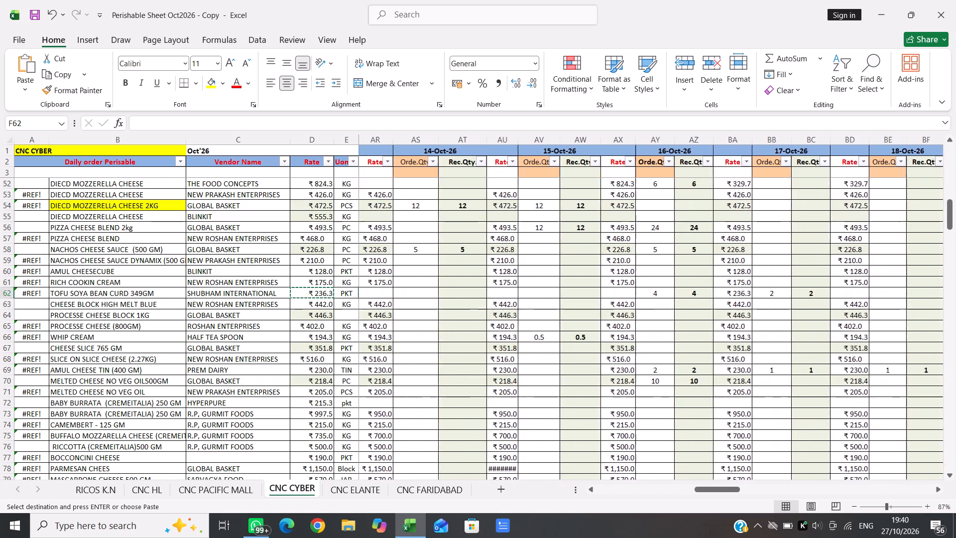
pyautogui.hscroll(-2, 538, 322)
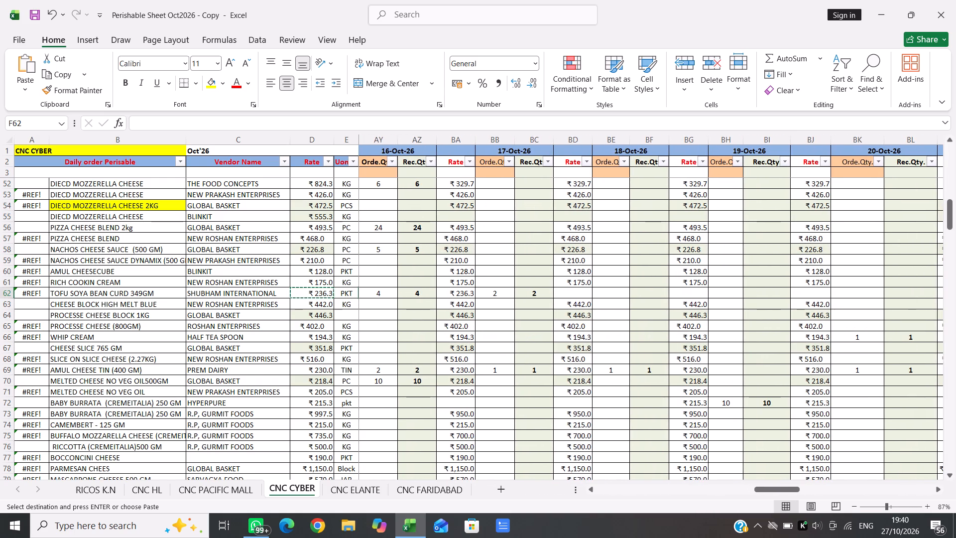
pyautogui.hscroll(1, 538, 322)
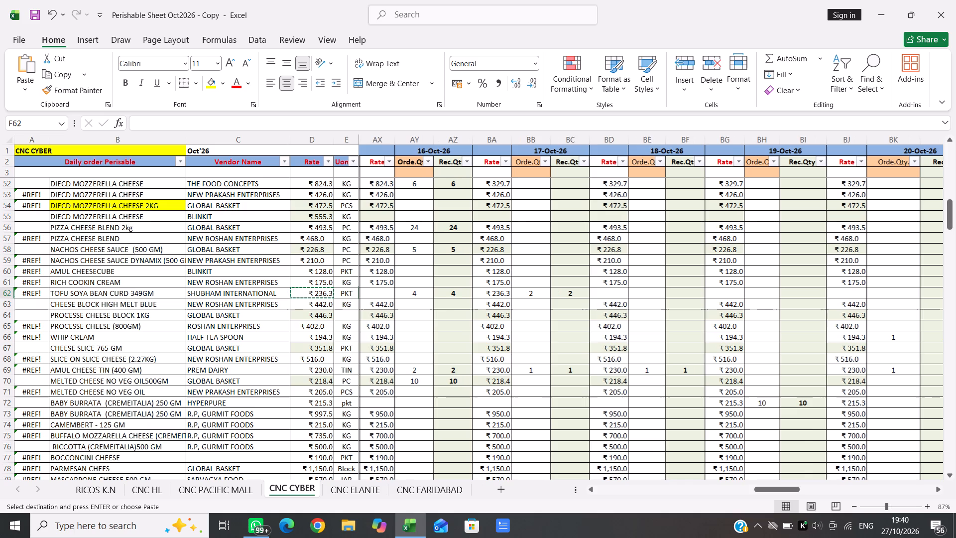
pyautogui.click(385, 292)
pyautogui.press('Return')
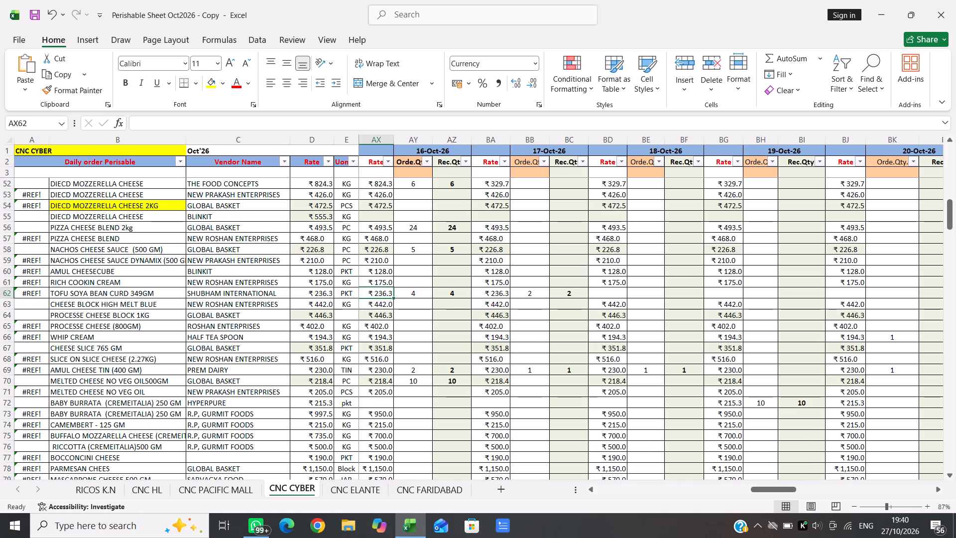
# Enter 2 as both the ordered and received quantity of TOFU SOYA BEAN CURD 349GM for 14-Oct-26 in cells AS62 and AT62.
pyautogui.click(425, 295)
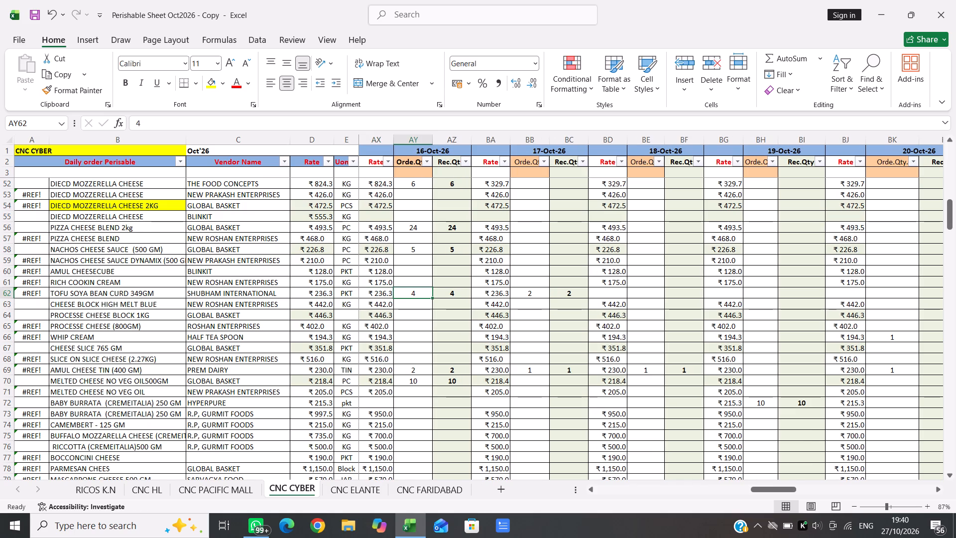
pyautogui.hscroll(8, 425, 295)
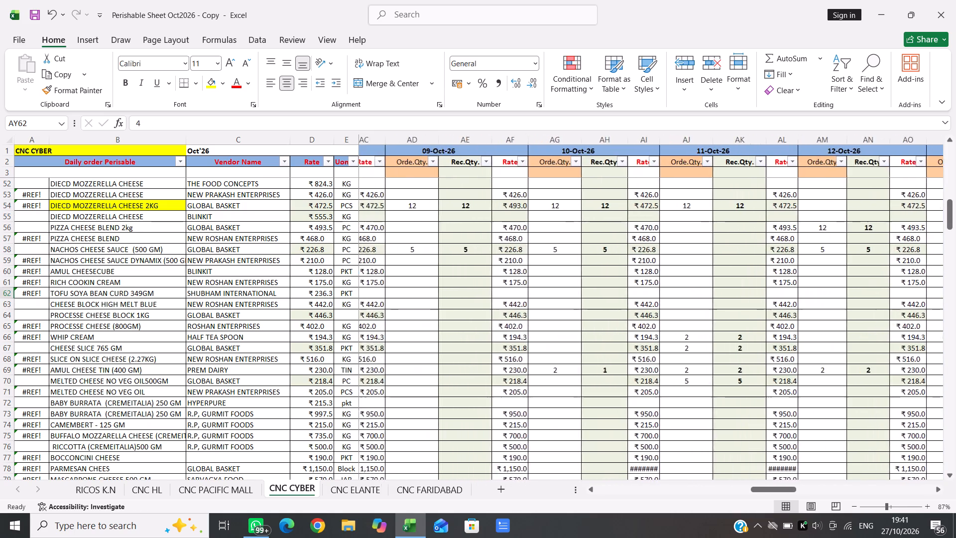
pyautogui.hscroll(3, 425, 295)
pyautogui.hscroll(-3, 425, 295)
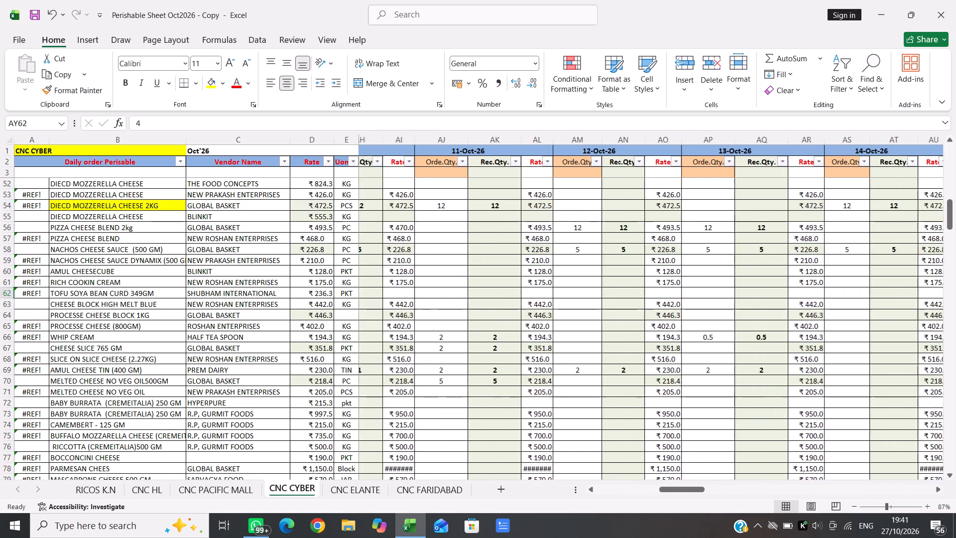
pyautogui.hscroll(-7, 425, 295)
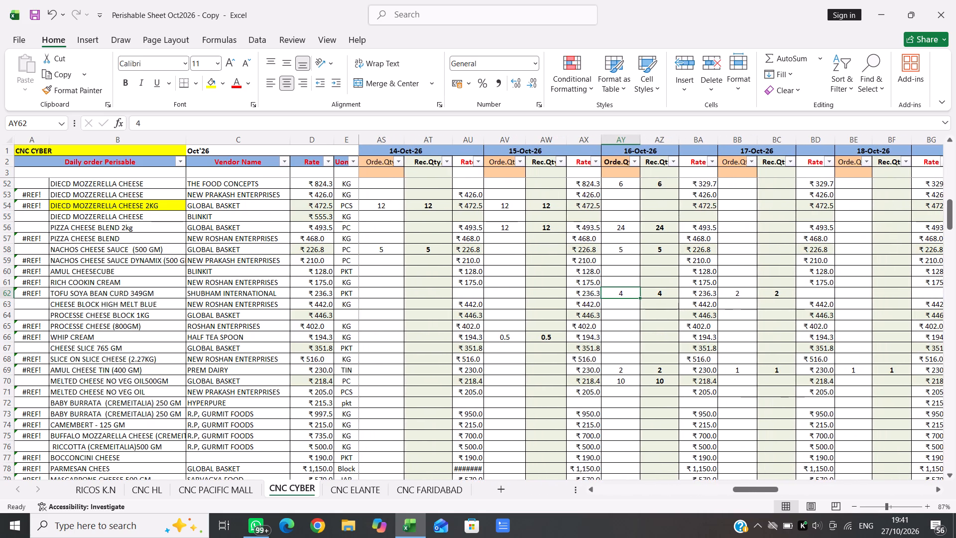
pyautogui.hscroll(1, 425, 295)
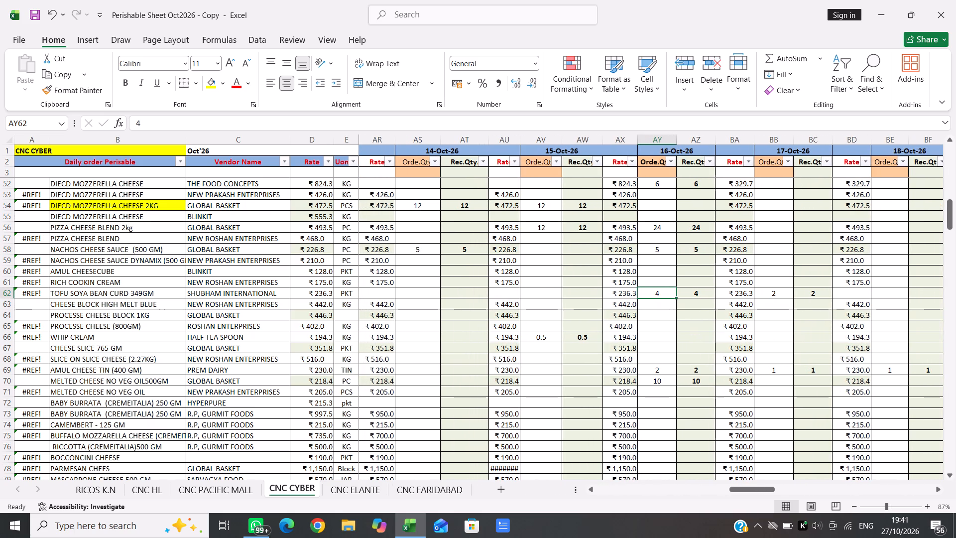
pyautogui.click(410, 292)
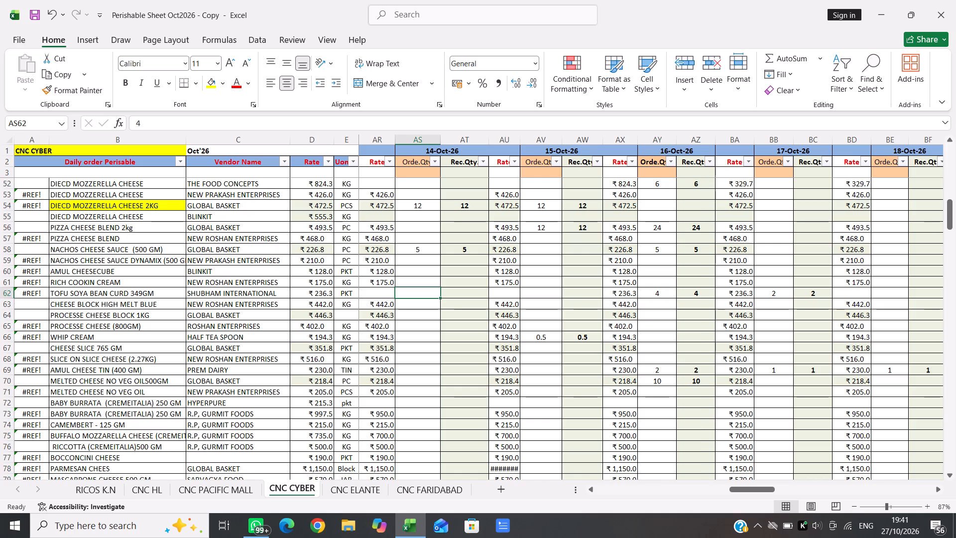
pyautogui.press('2')
pyautogui.press('Right')
pyautogui.press('0')
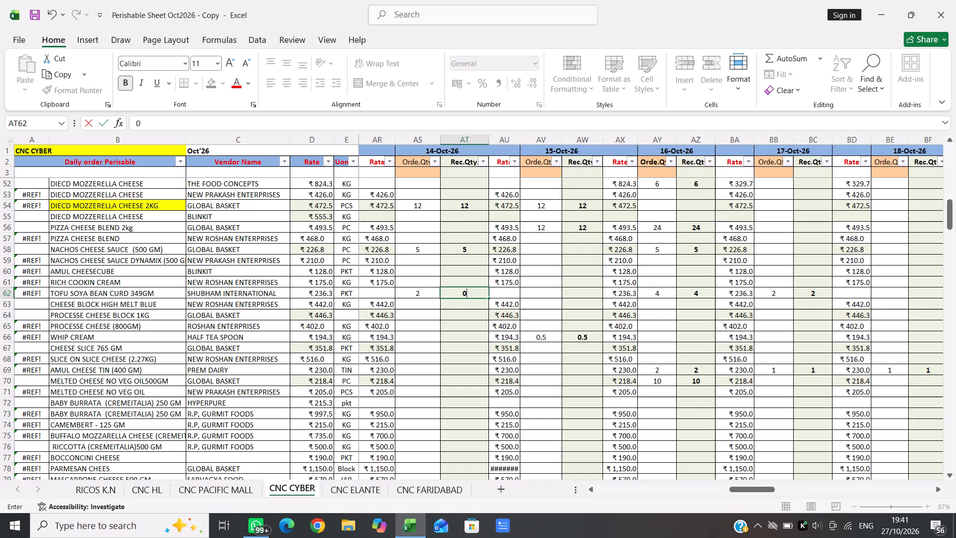
pyautogui.press('BackSpace')
pyautogui.press('2')
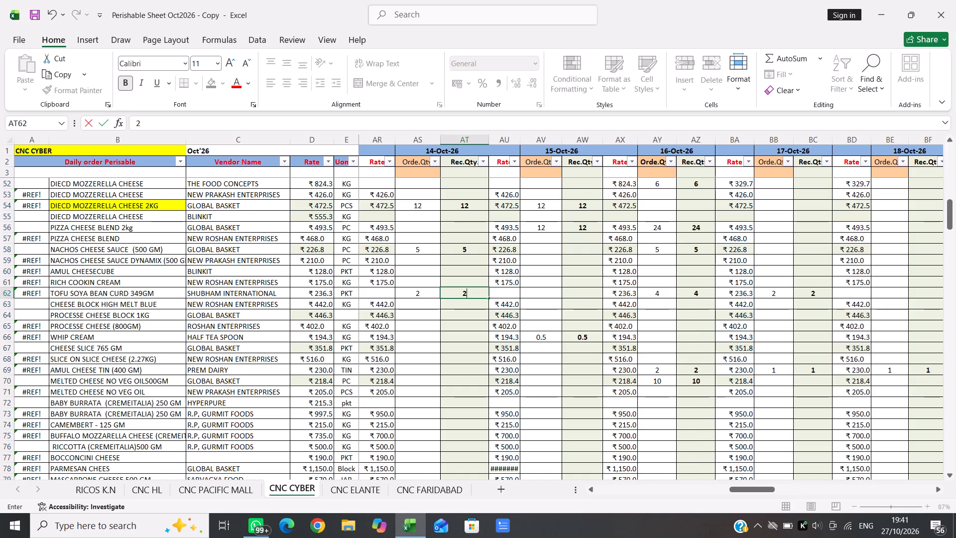
# Copy the tofu rate from cell D62 into the Rate cell AR62, just before the 14-Oct-26 quantities.
pyautogui.click(325, 294)
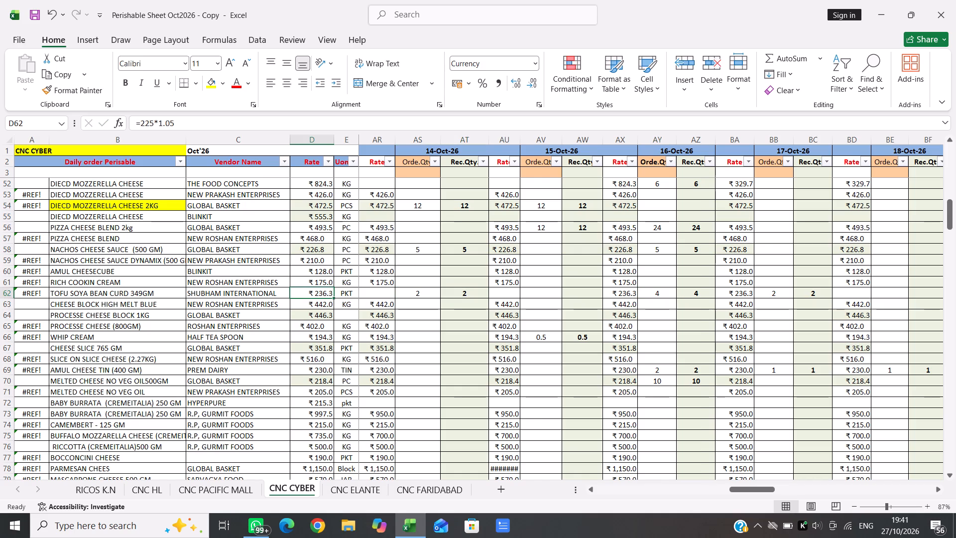
pyautogui.hotkey('ctrl', 'c')
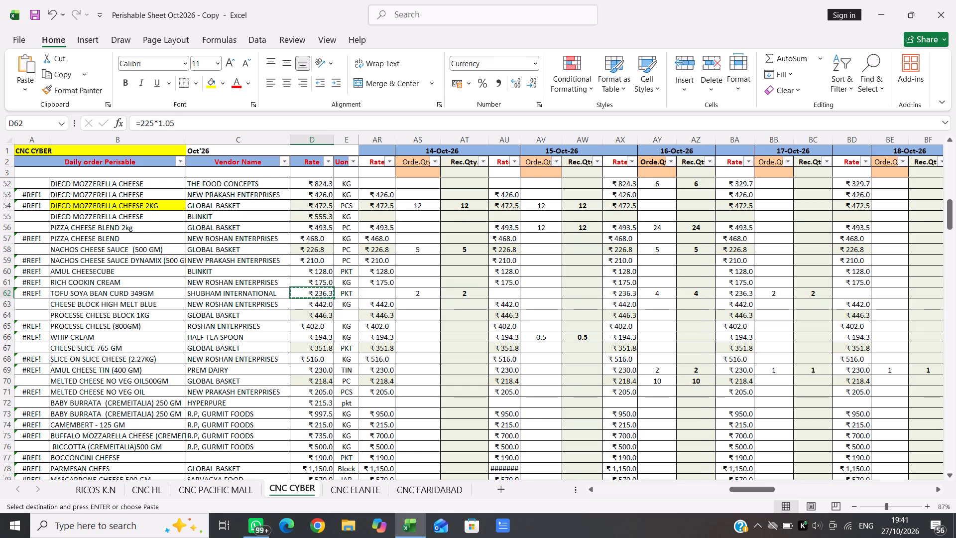
pyautogui.click(384, 292)
pyautogui.press('Return')
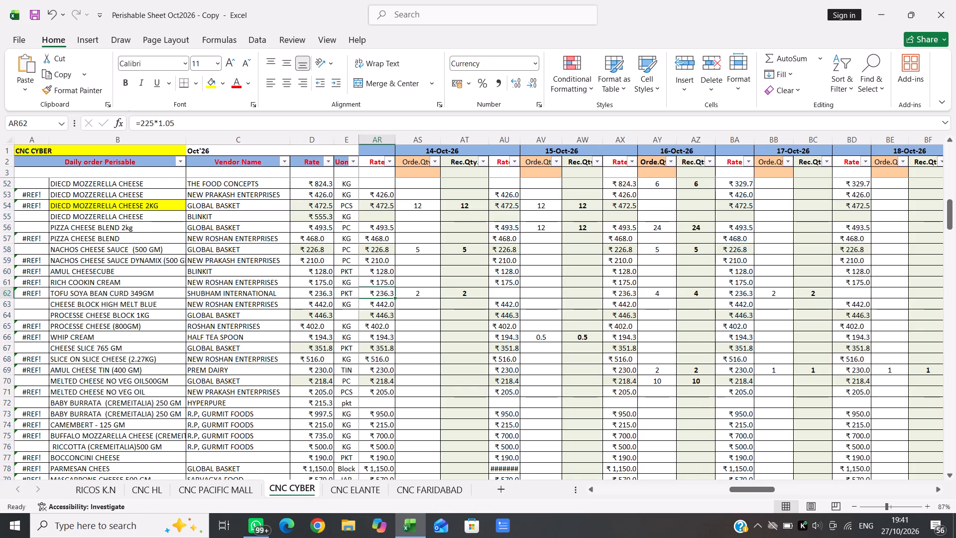
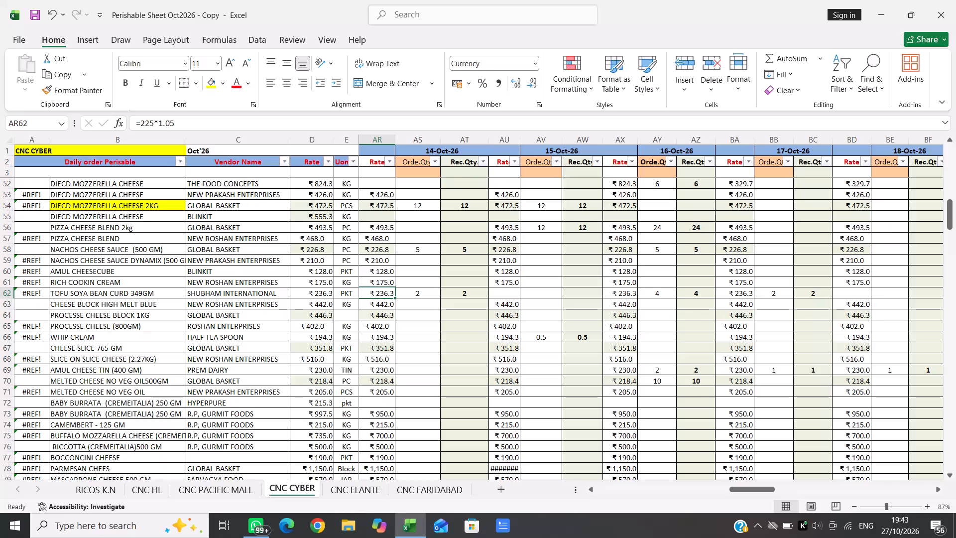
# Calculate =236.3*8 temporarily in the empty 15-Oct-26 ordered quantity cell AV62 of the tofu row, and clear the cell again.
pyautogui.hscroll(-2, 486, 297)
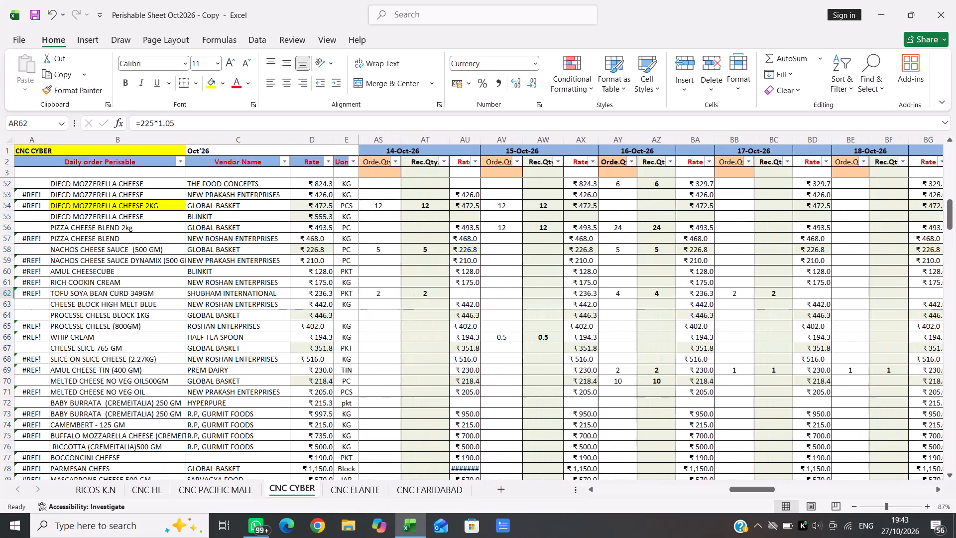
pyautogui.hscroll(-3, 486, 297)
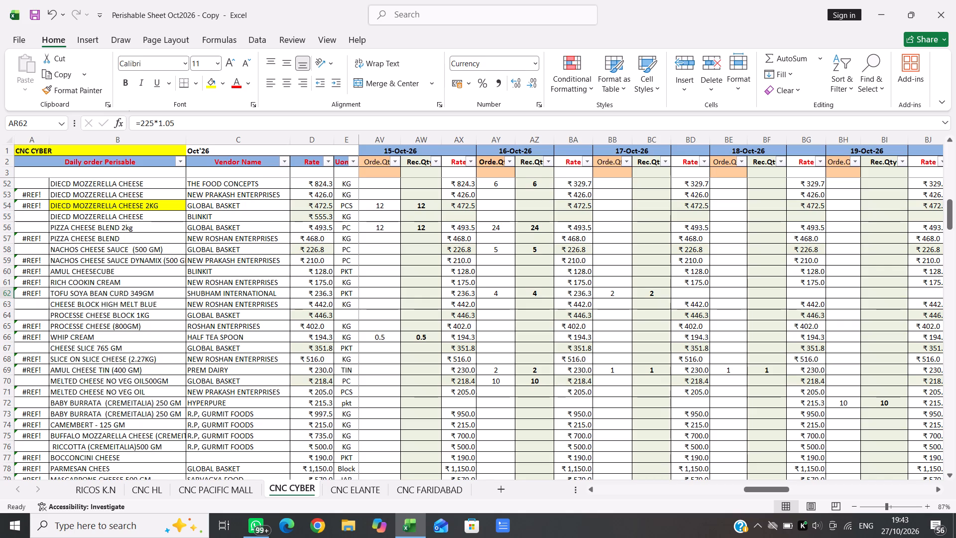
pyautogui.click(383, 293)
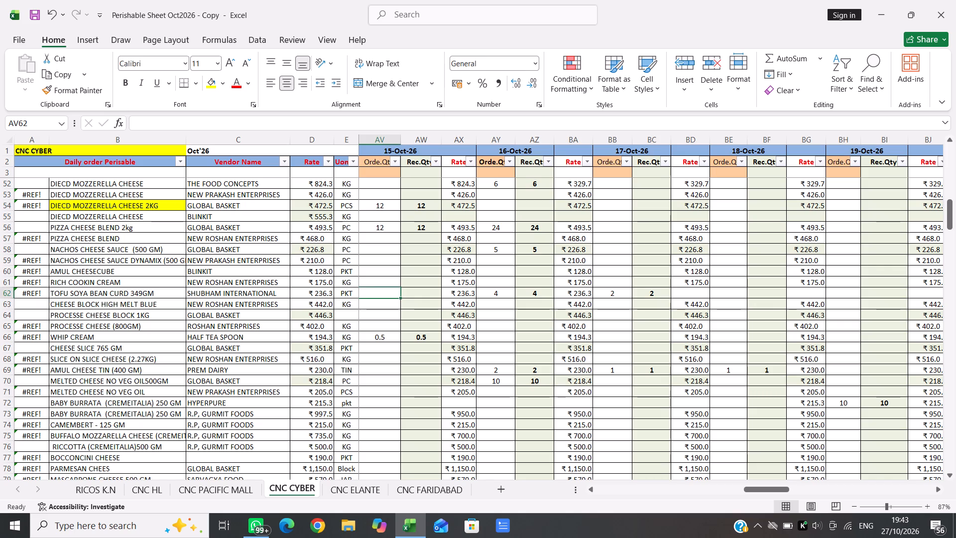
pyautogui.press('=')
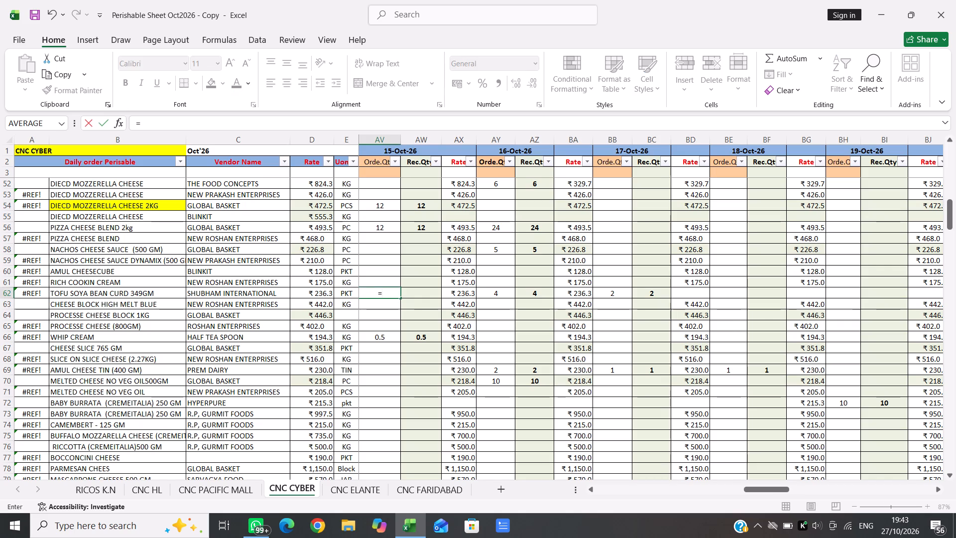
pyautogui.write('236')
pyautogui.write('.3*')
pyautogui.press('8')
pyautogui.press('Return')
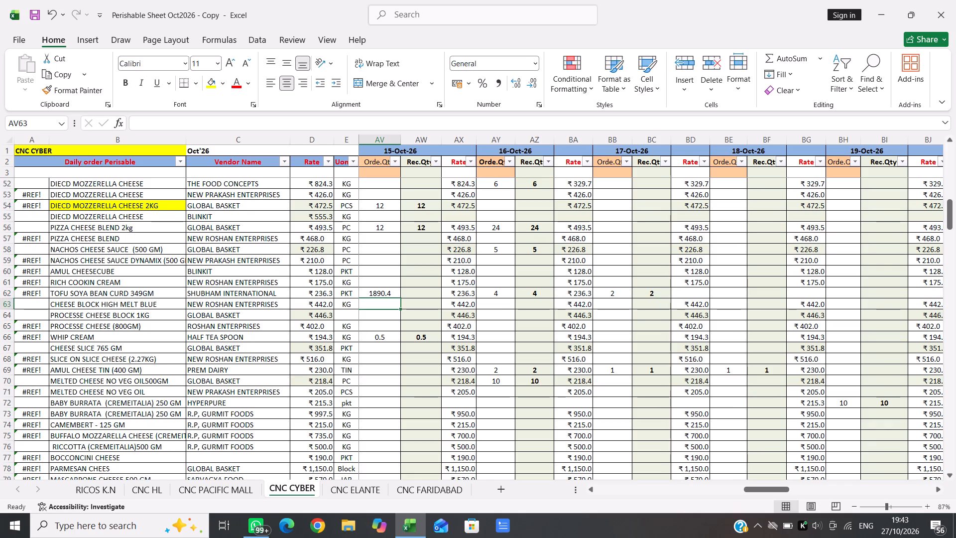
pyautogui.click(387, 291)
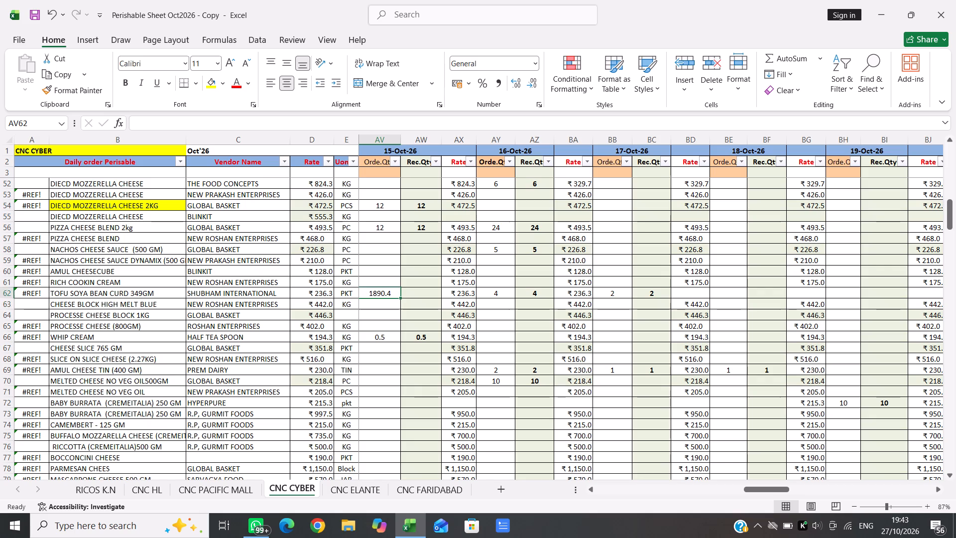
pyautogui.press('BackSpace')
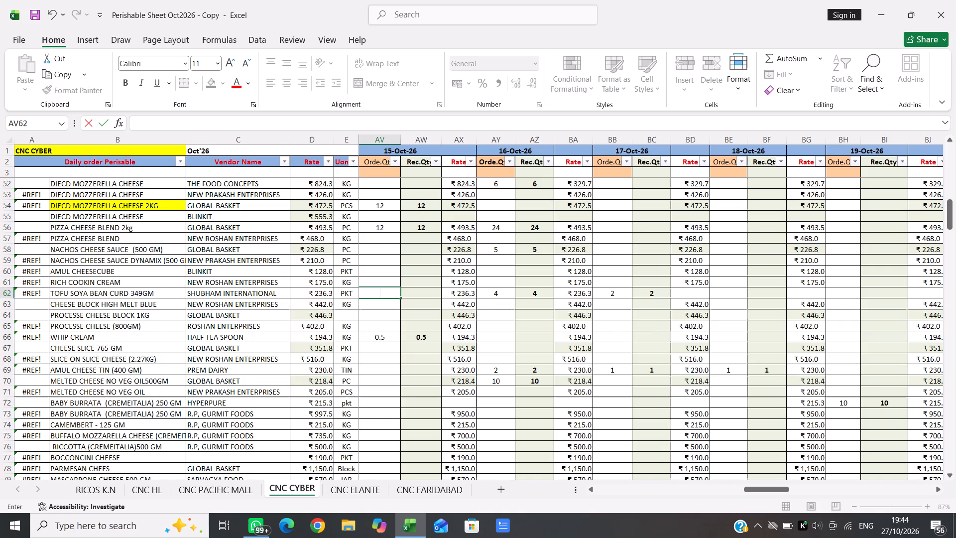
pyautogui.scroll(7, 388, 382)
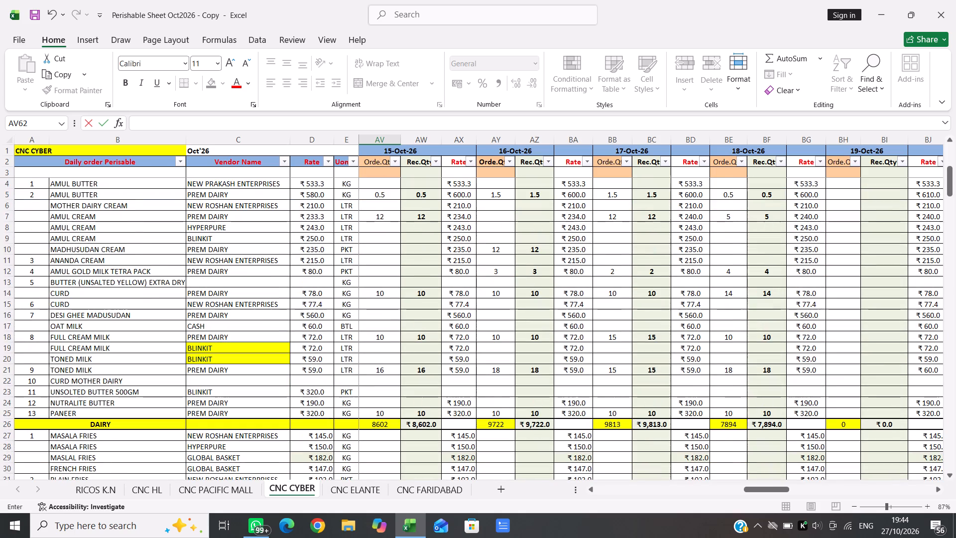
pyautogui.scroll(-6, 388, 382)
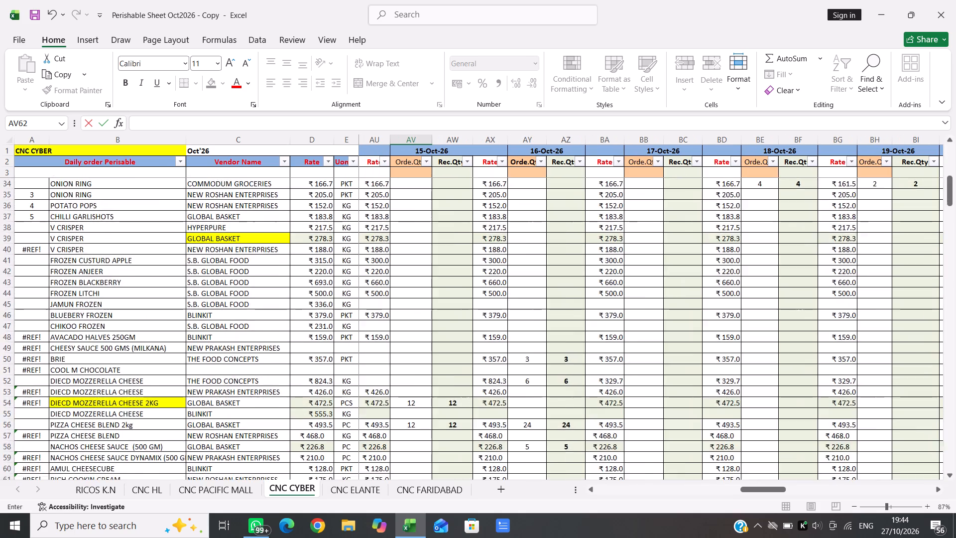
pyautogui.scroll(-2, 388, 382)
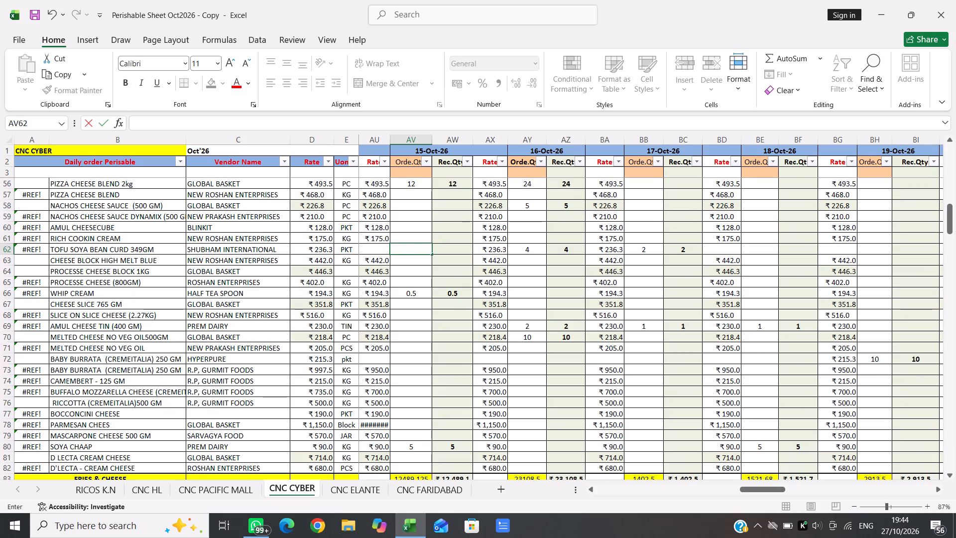
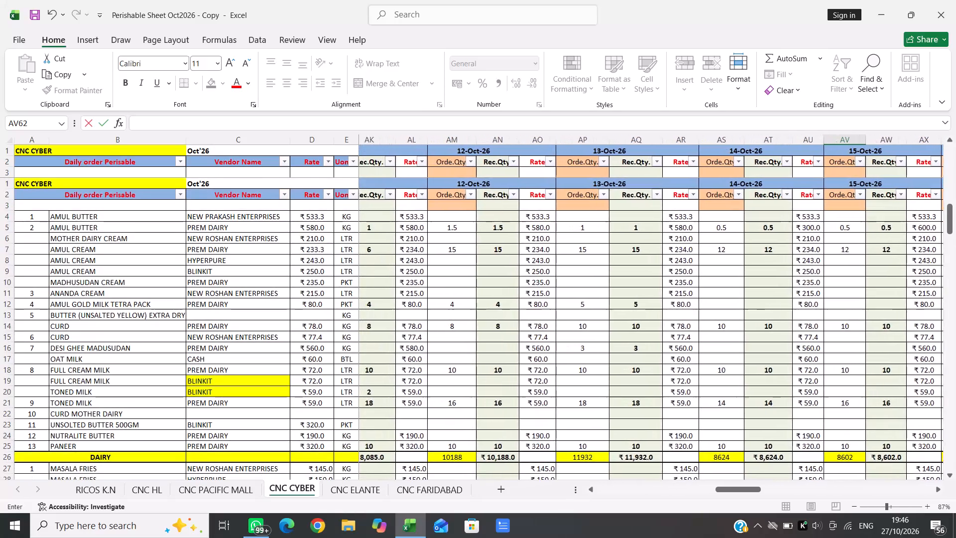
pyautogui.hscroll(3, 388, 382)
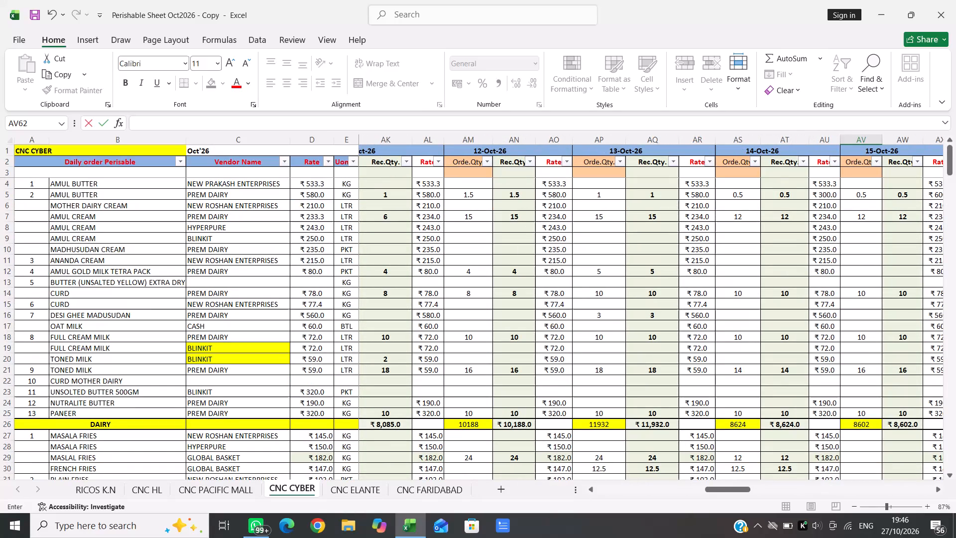
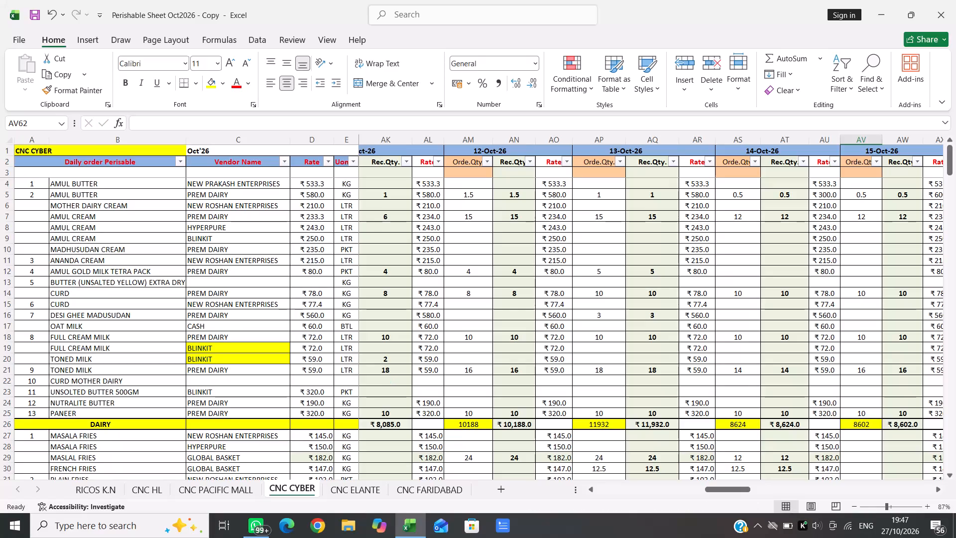
# Save the perishable sheet workbook.
pyautogui.hotkey('ctrl', 's')
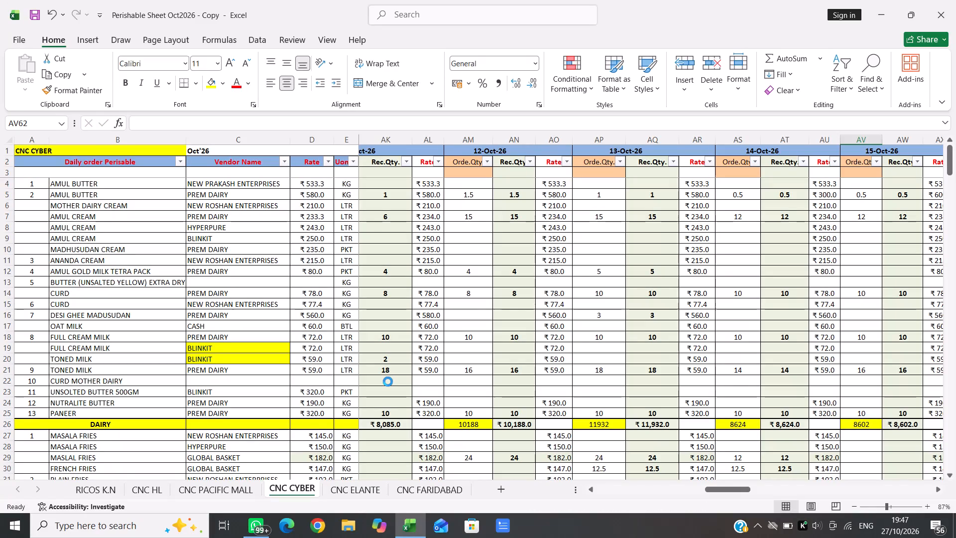
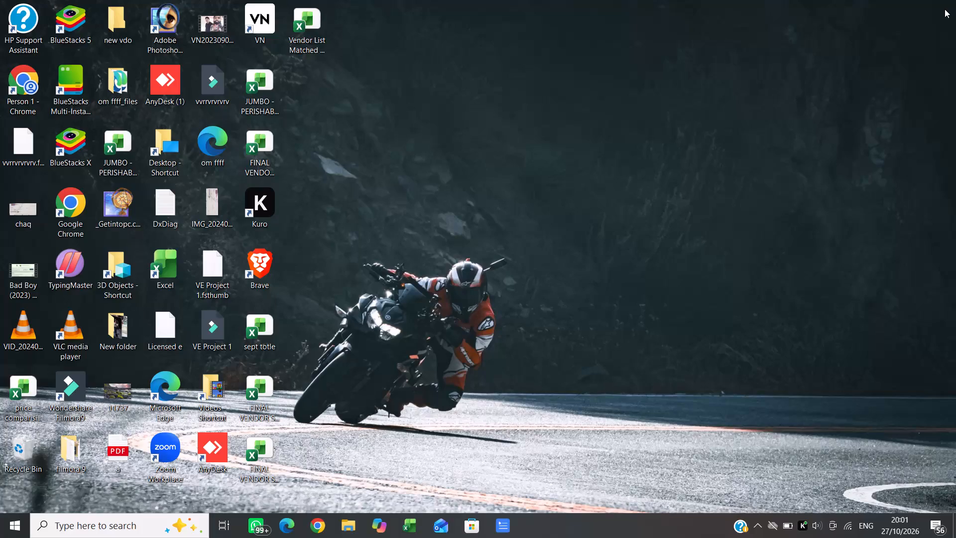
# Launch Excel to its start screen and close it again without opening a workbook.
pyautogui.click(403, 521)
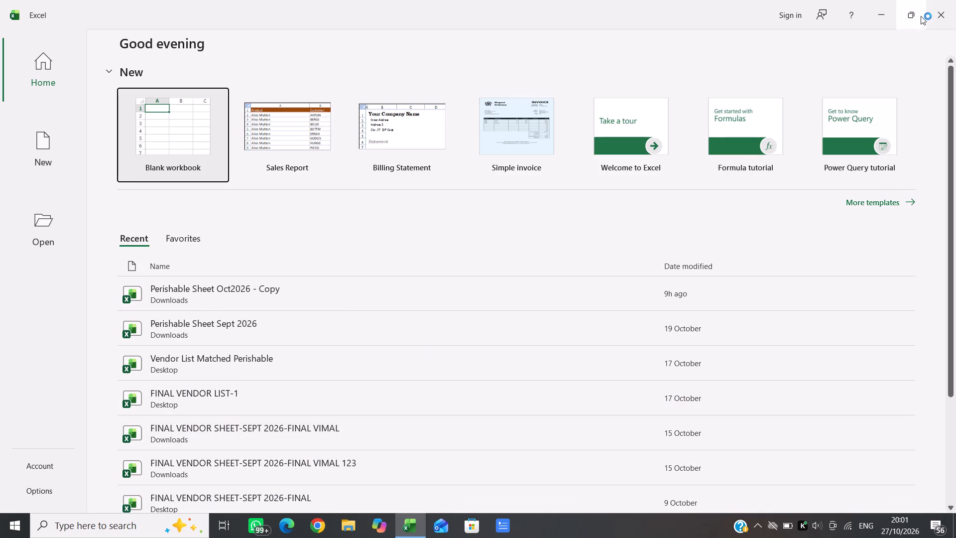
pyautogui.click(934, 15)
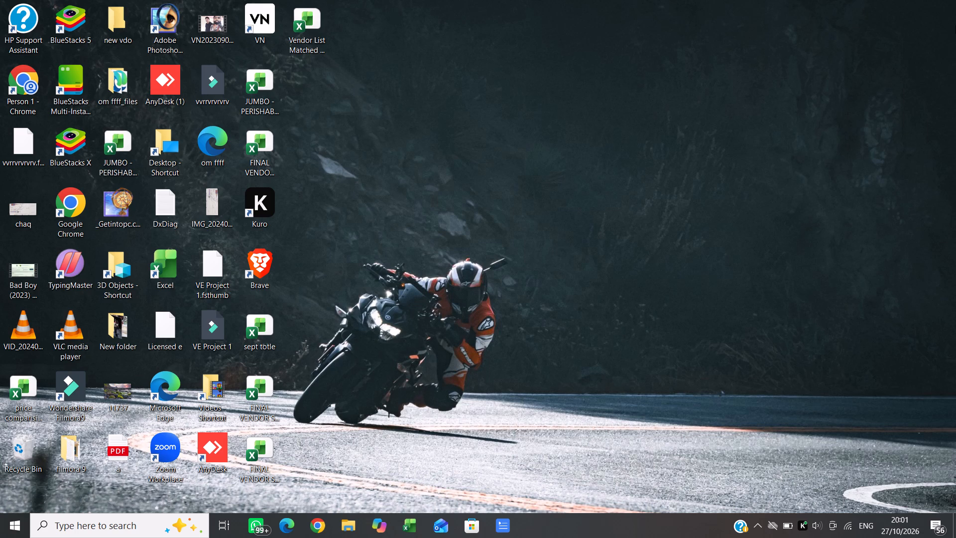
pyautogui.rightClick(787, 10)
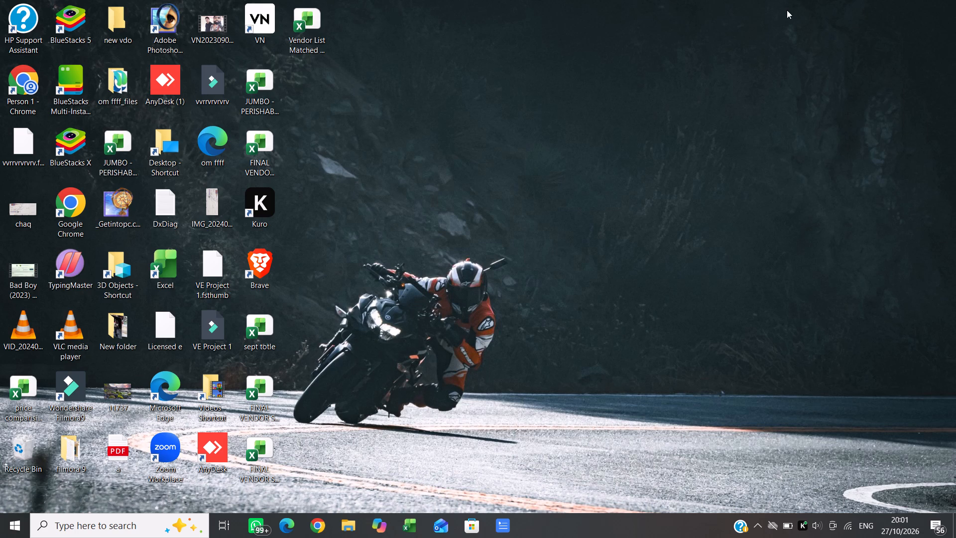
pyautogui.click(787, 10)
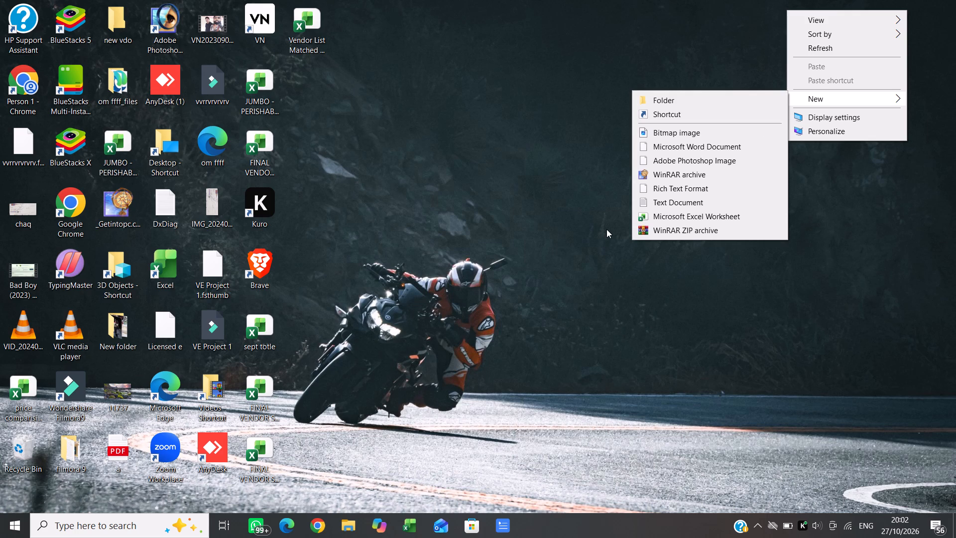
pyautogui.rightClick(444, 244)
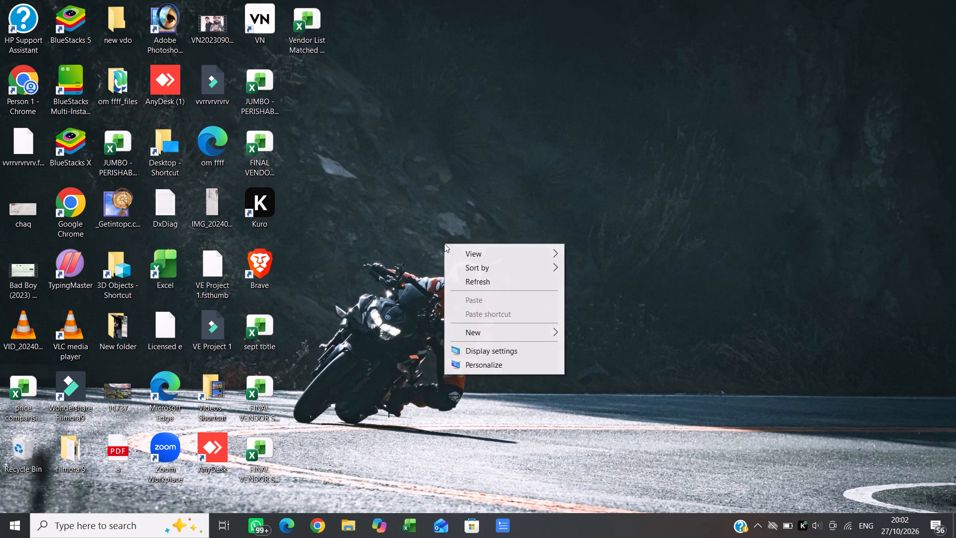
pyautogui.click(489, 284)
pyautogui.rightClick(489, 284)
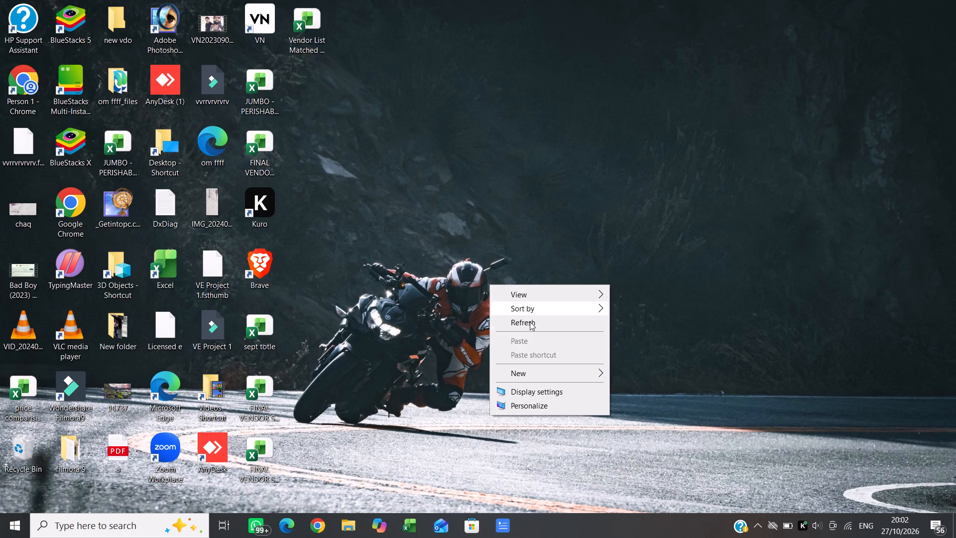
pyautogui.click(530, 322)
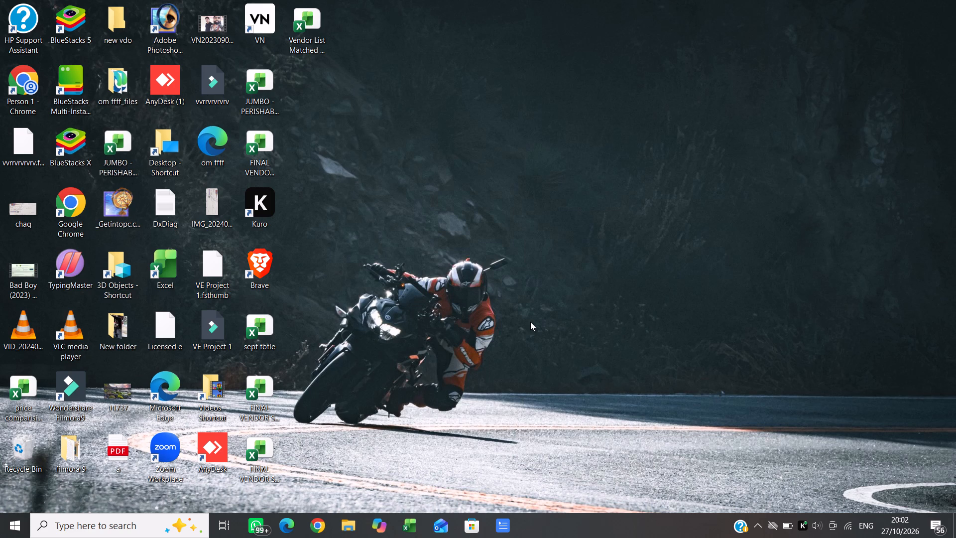
# Bring up the Shut Down Windows dialog from the desktop, with Shut down as the chosen action.
pyautogui.hotkey('alt', 'F2')
pyautogui.hotkey('alt', 'F4')
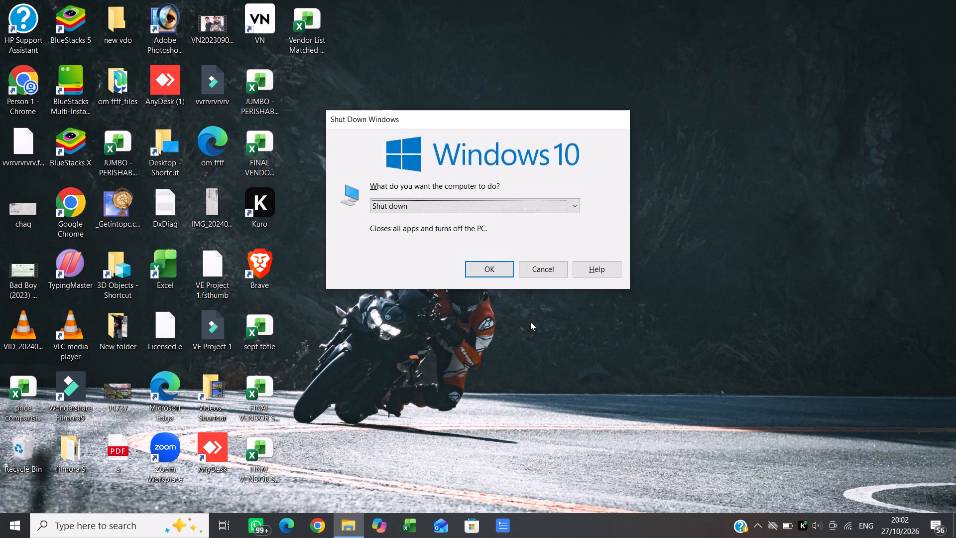